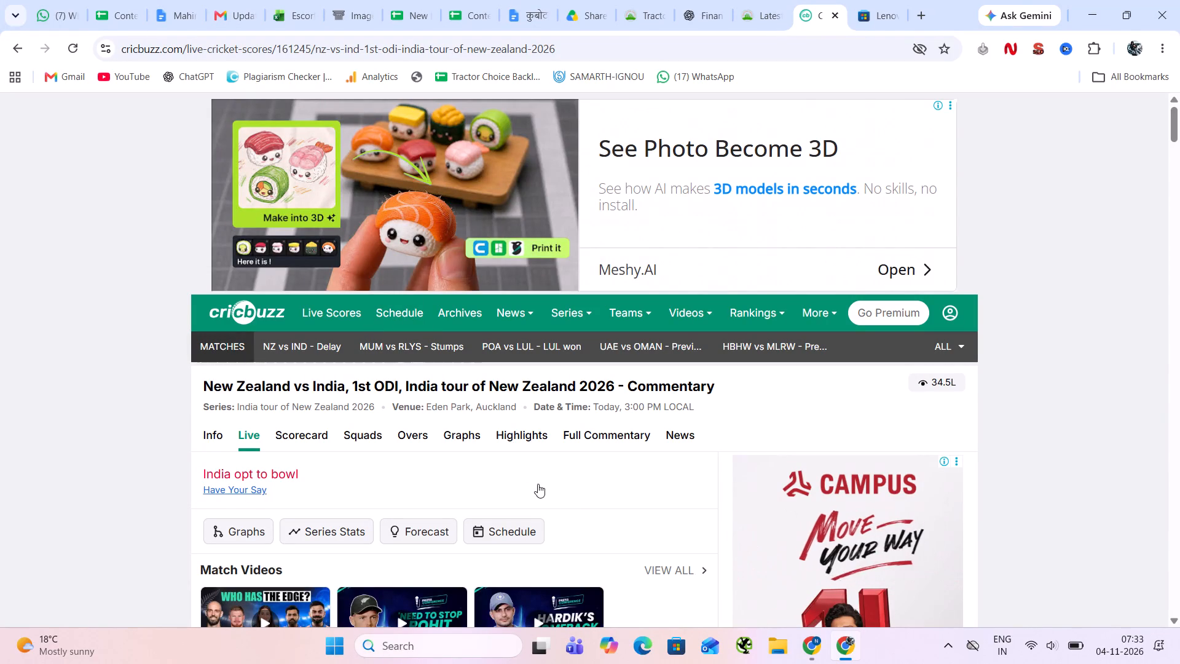
Switch to the Chrome window with the Sonalika Leads campaign Aug26 spreadsheet and dismiss the recent downloads list.
click(811, 650)
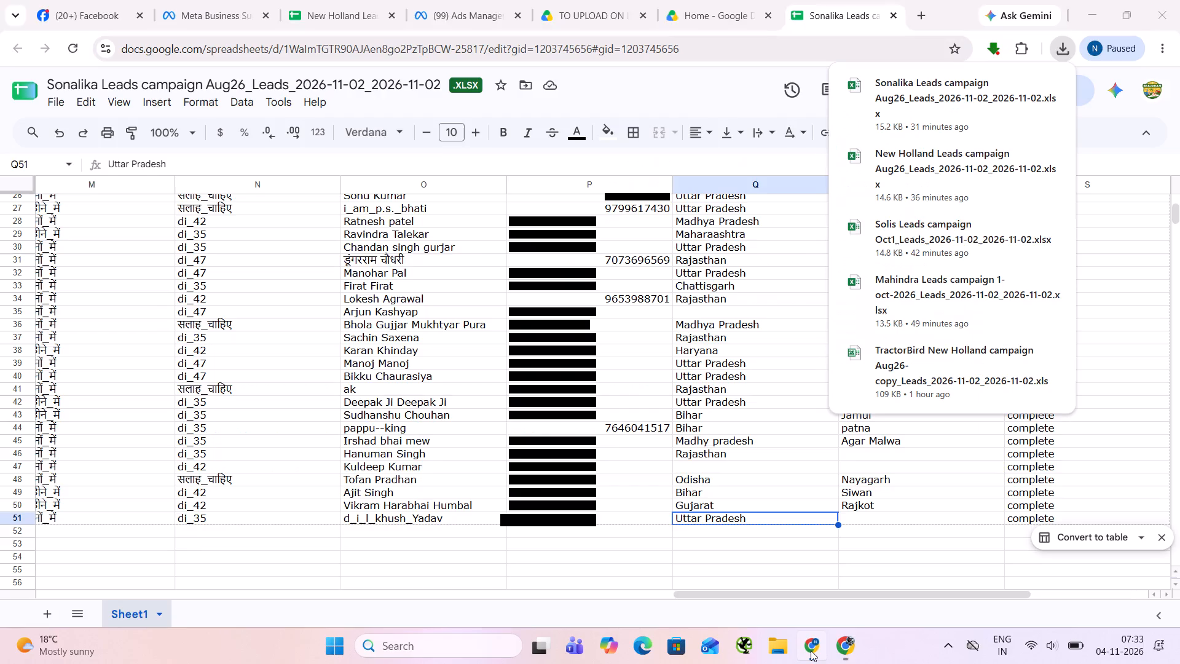
click(765, 408)
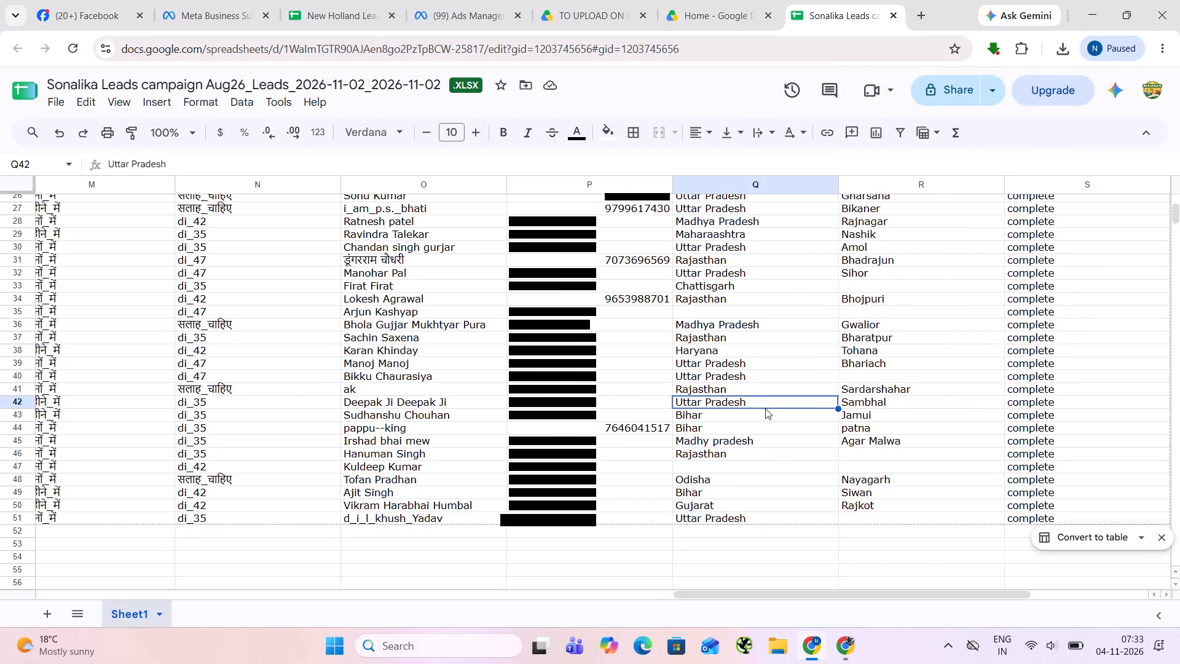
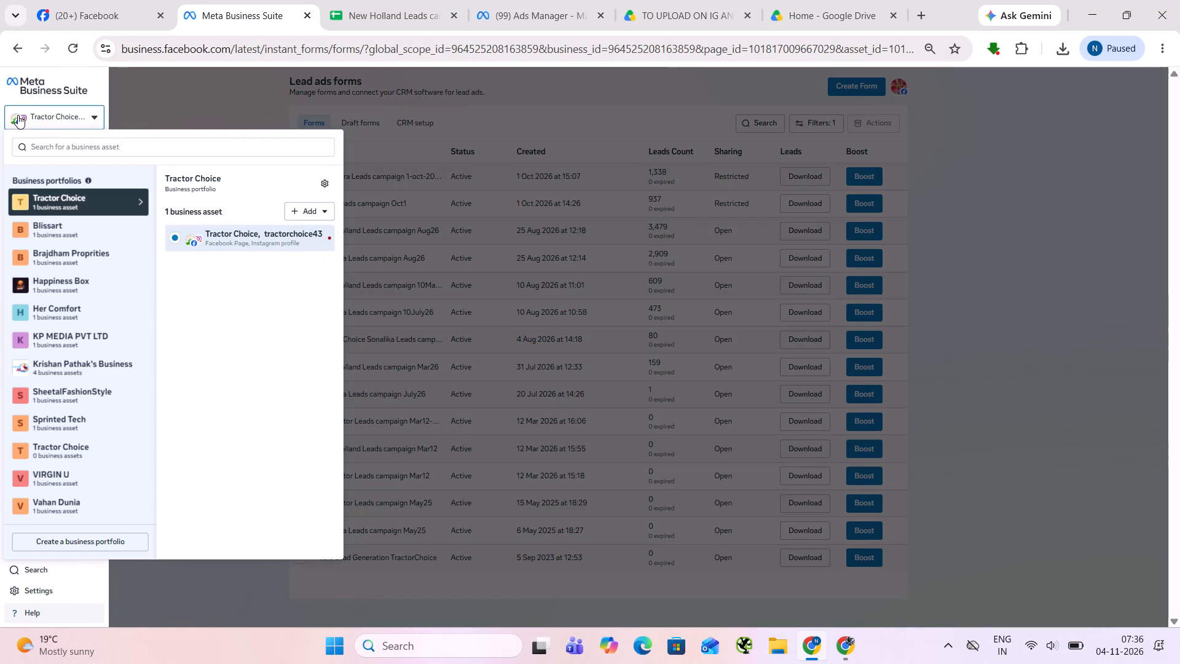
Switch to a business asset listed under the personal account at the end of the business portfolio list.
drag(146, 359, 163, 406)
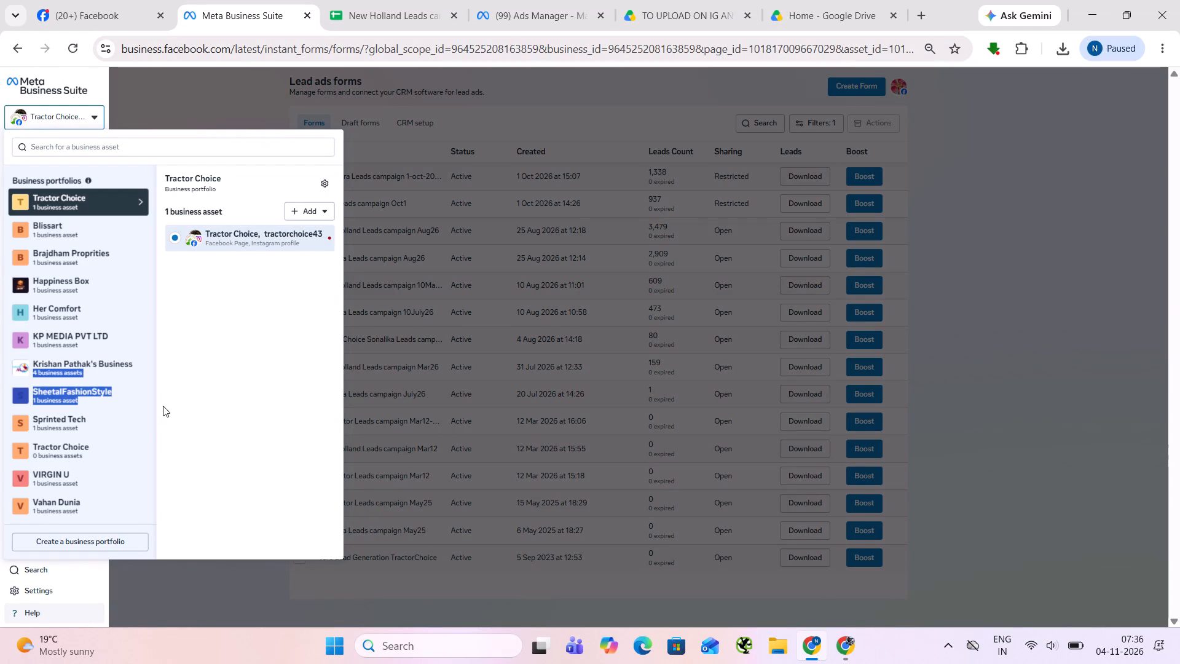
drag(152, 418, 159, 457)
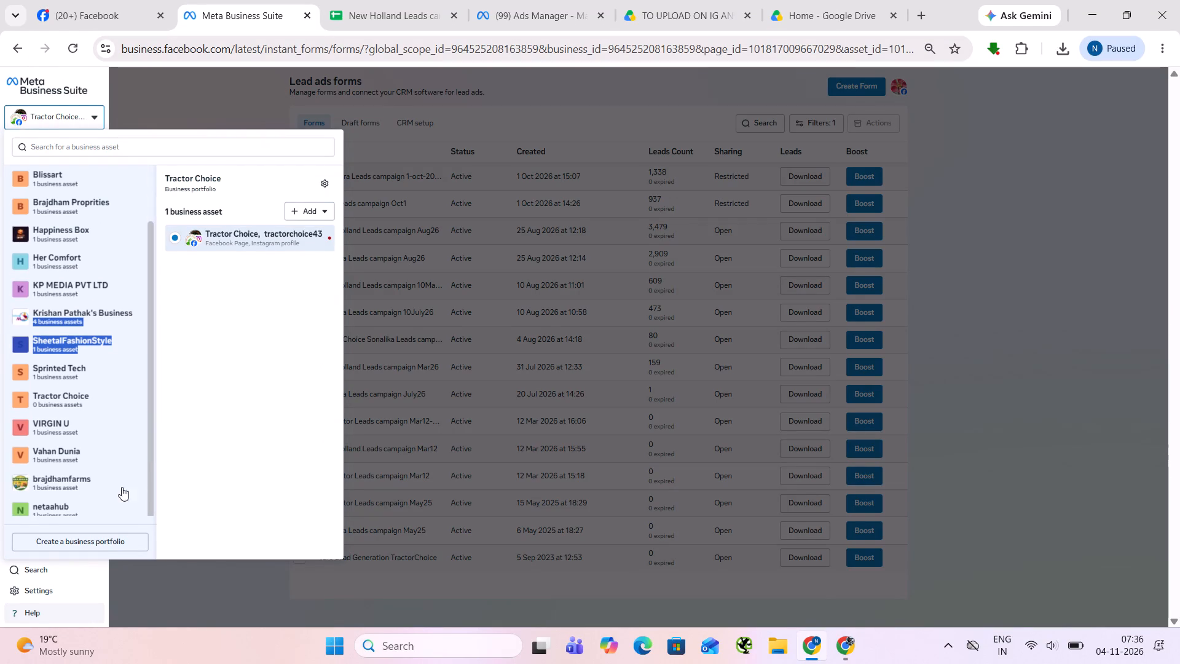
click(148, 498)
click(122, 499)
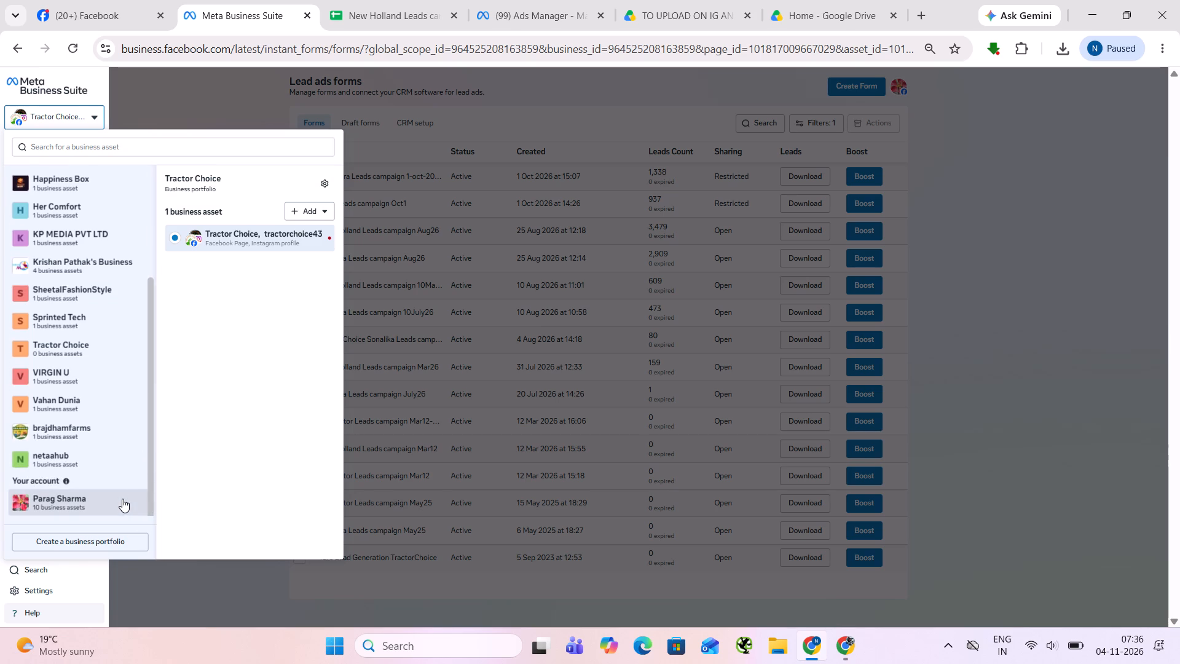
click(235, 221)
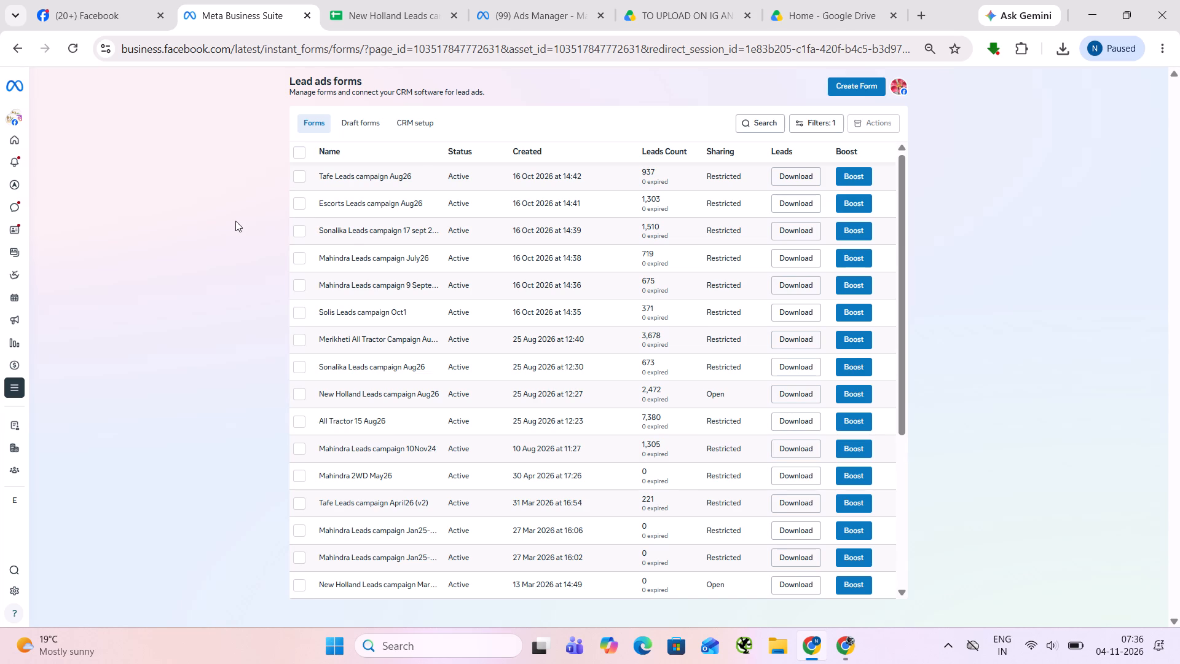
Download yesterday's leads (3 Nov 2026) for the Tafe Leads campaign Aug26 form as an XLS file.
click(779, 173)
click(560, 366)
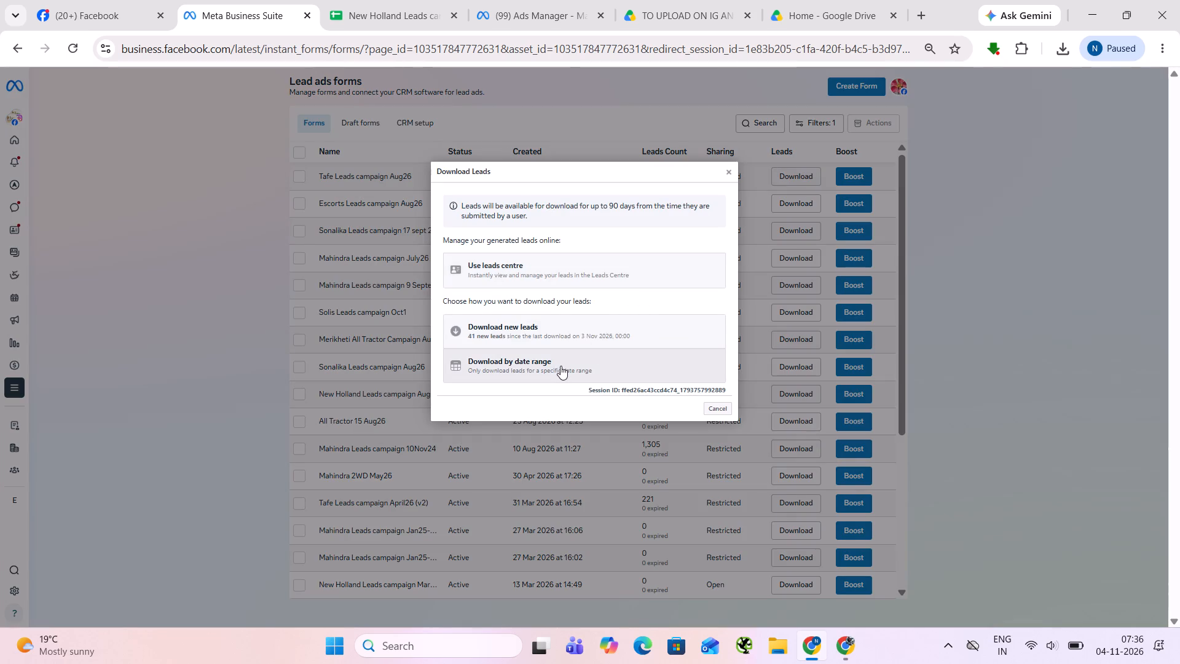
click(583, 274)
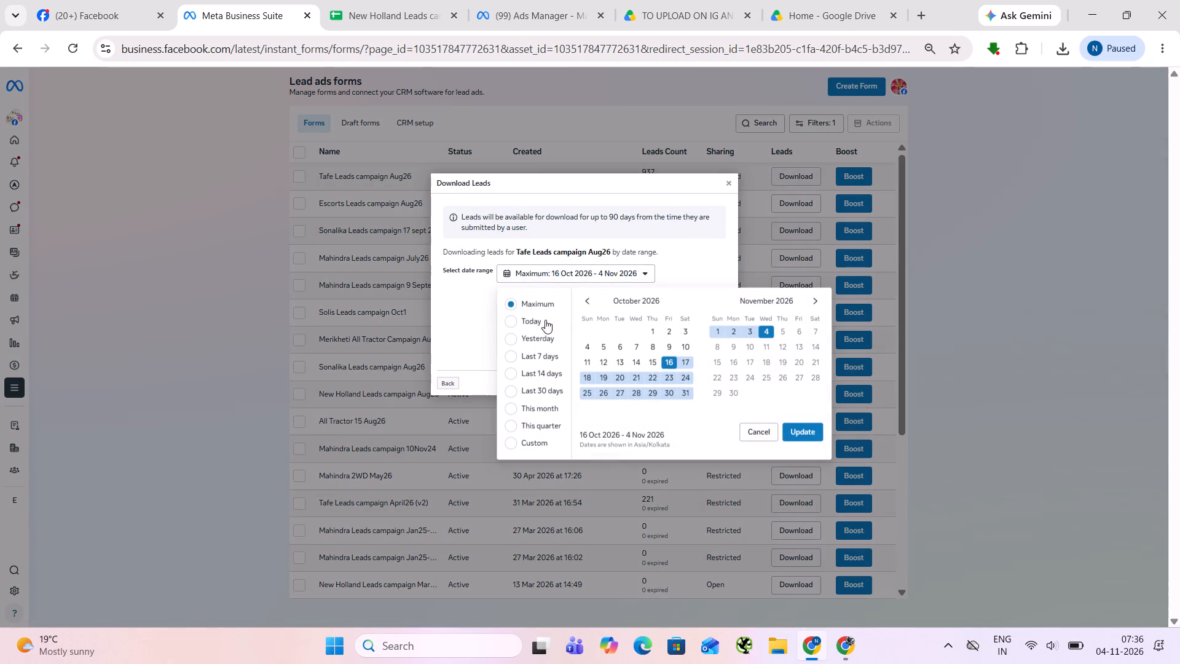
click(533, 338)
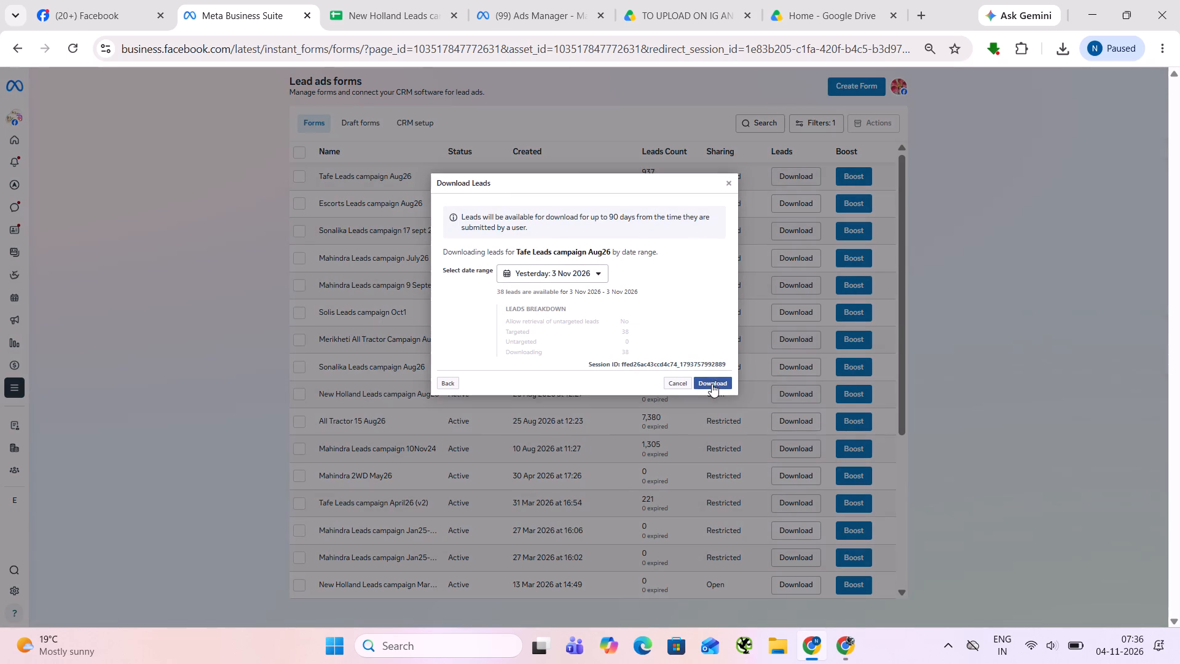
click(712, 384)
click(690, 281)
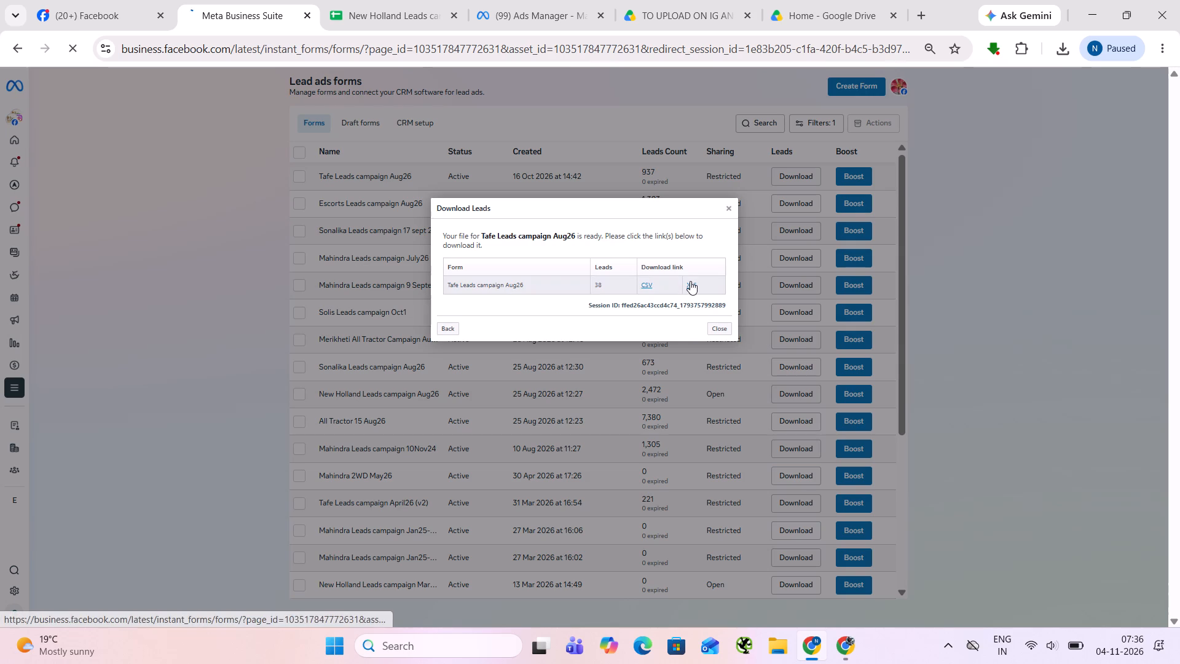
Switch to Google Drive and upload the downloaded Tafe Leads campaign Aug26 file.
click(851, 1)
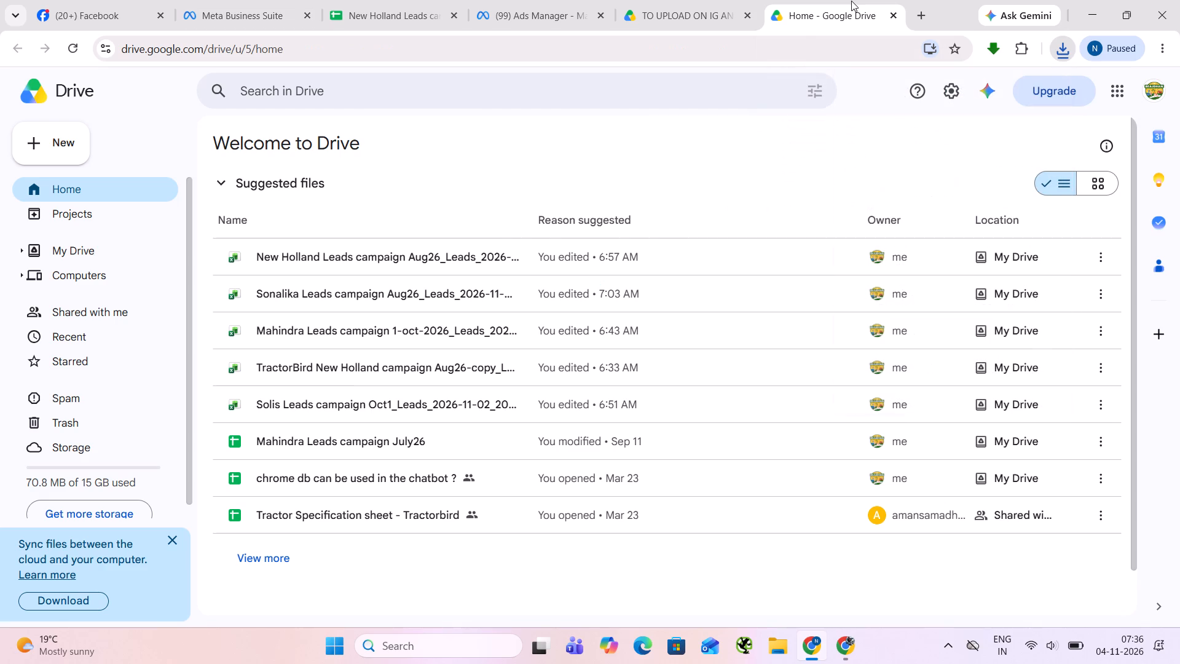
click(71, 146)
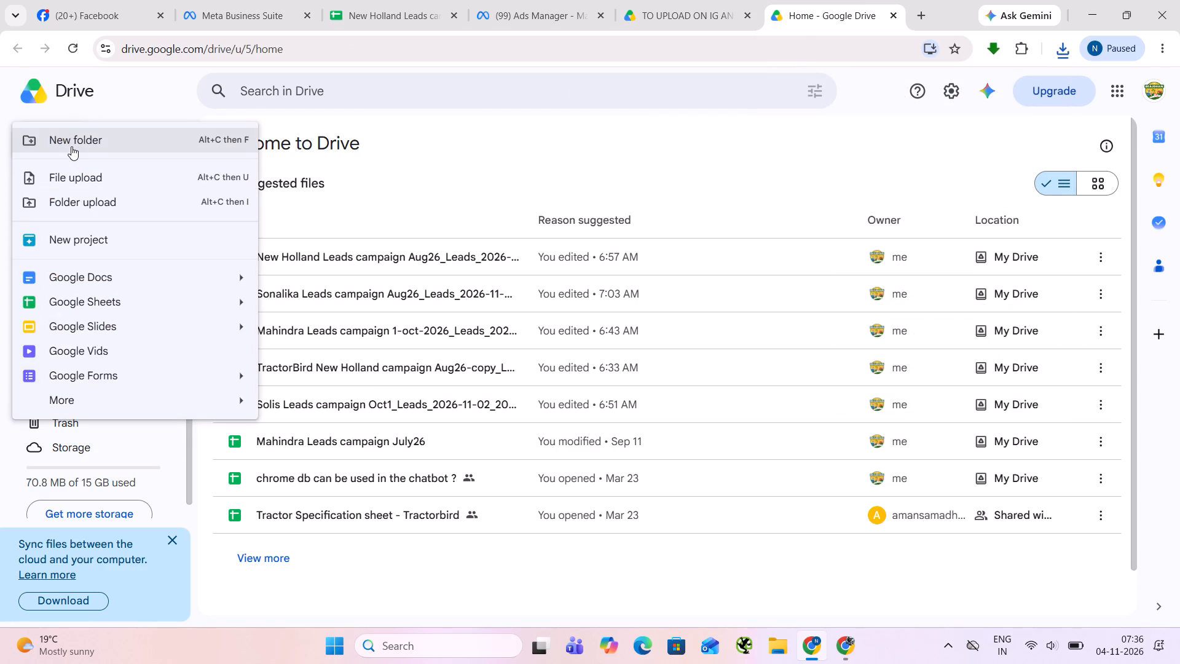
click(184, 175)
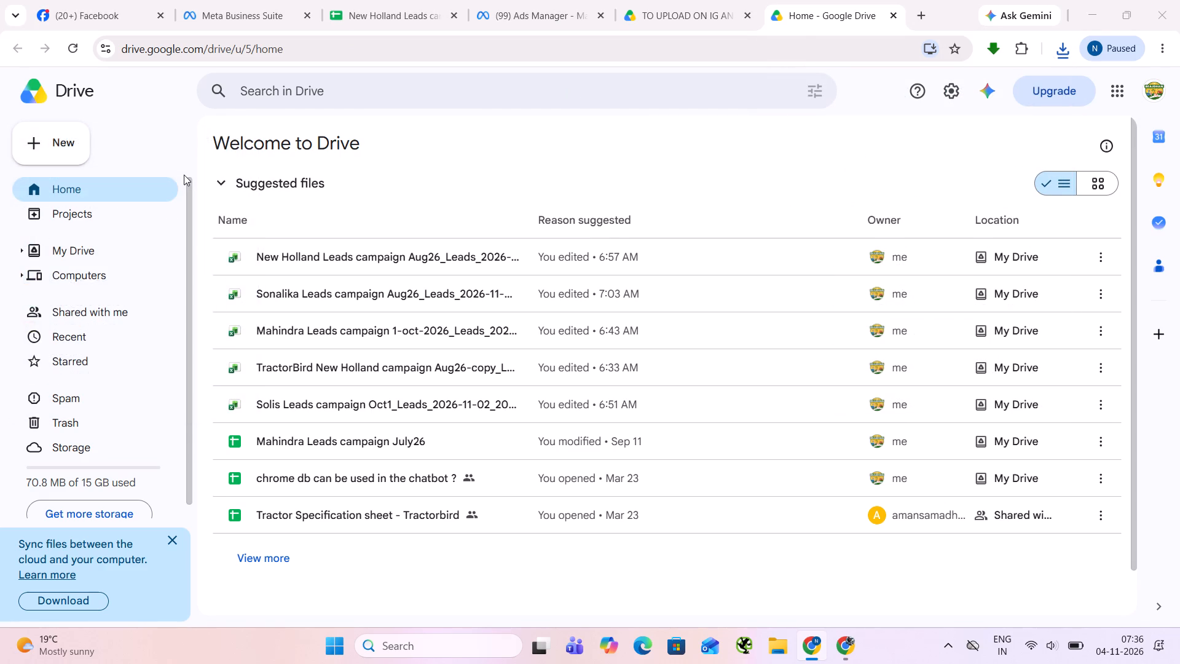
double_click(176, 168)
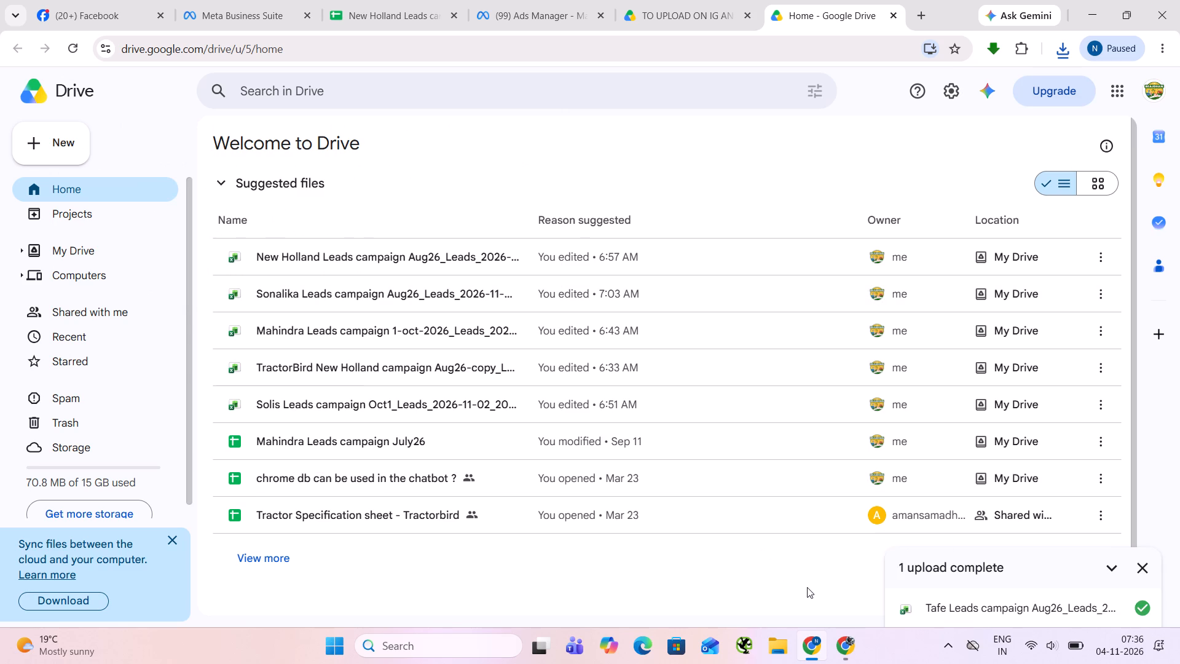
Open the uploaded Tafe Leads campaign Aug26 file as a spreadsheet.
click(910, 609)
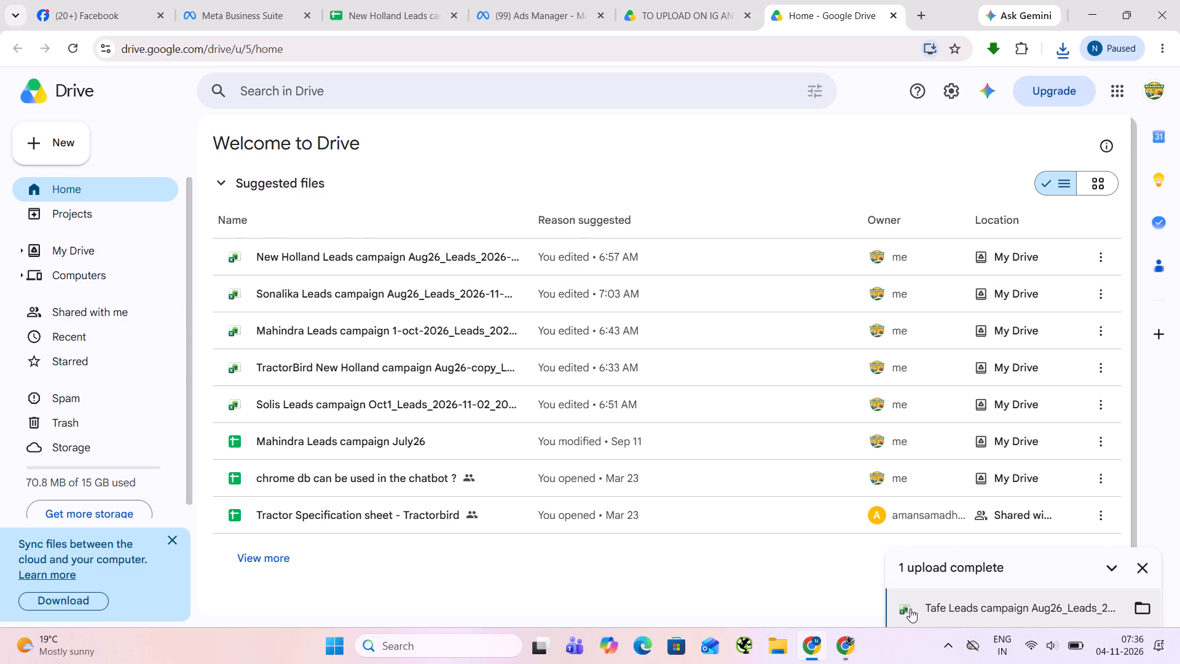
click(910, 609)
click(910, 609)
click(1071, 606)
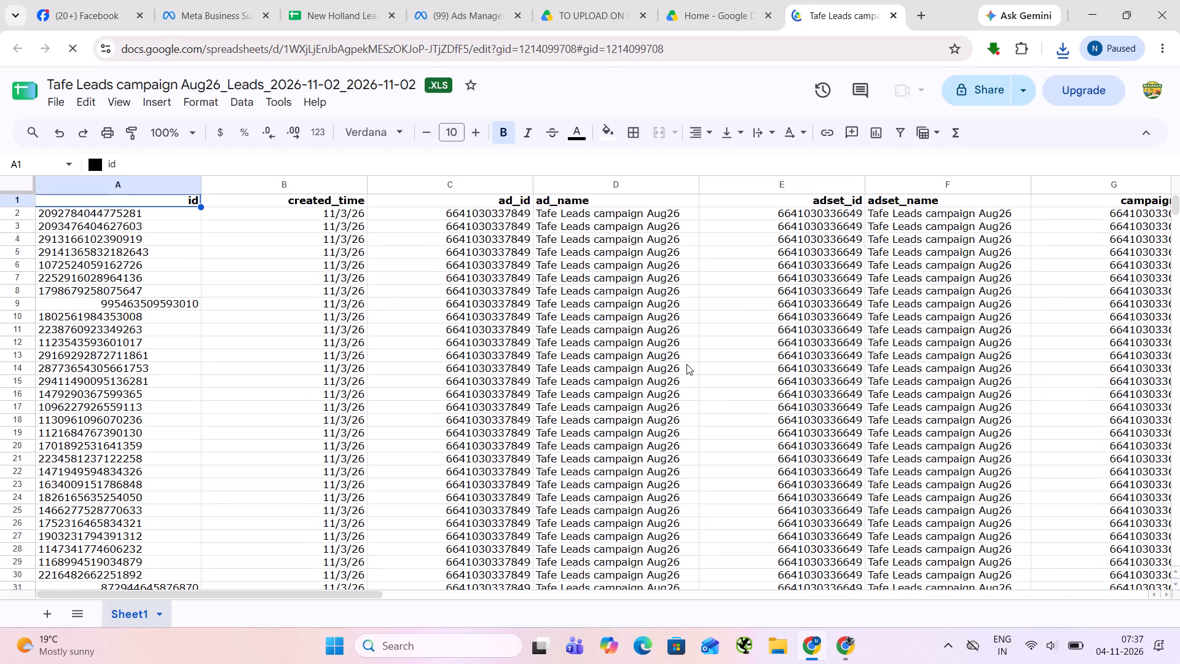
Create a filter on the leads data from the state header cell, accepting conversion of the file to .XLSX.
key(ctrl+Right)
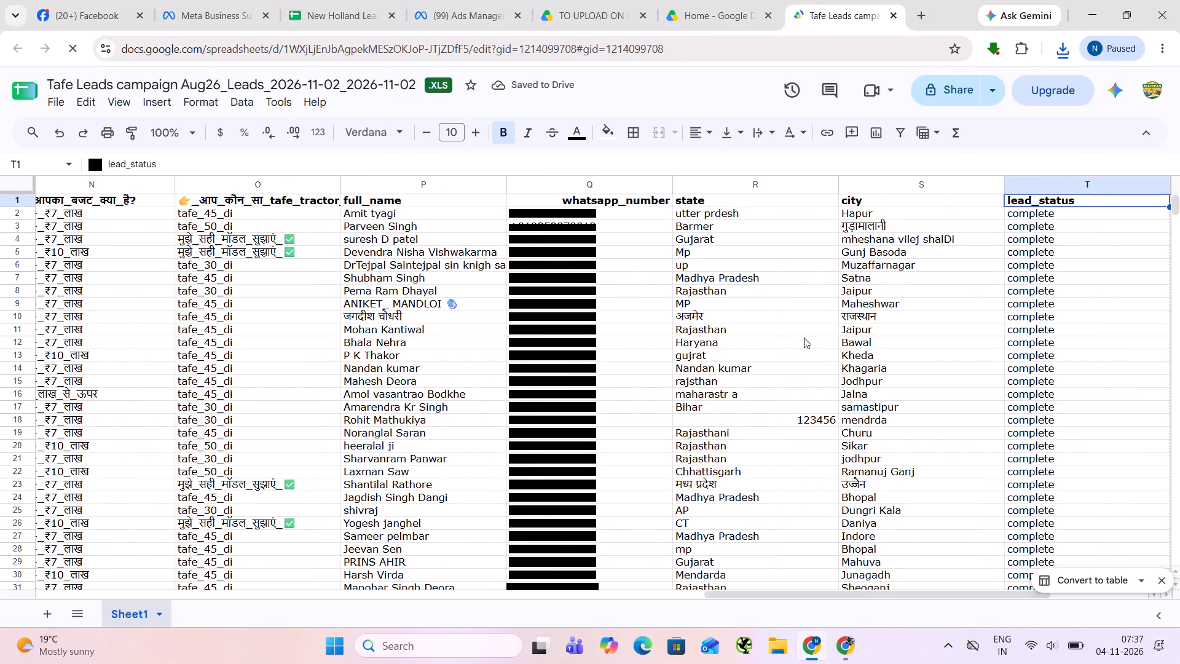
click(744, 196)
right_click(744, 196)
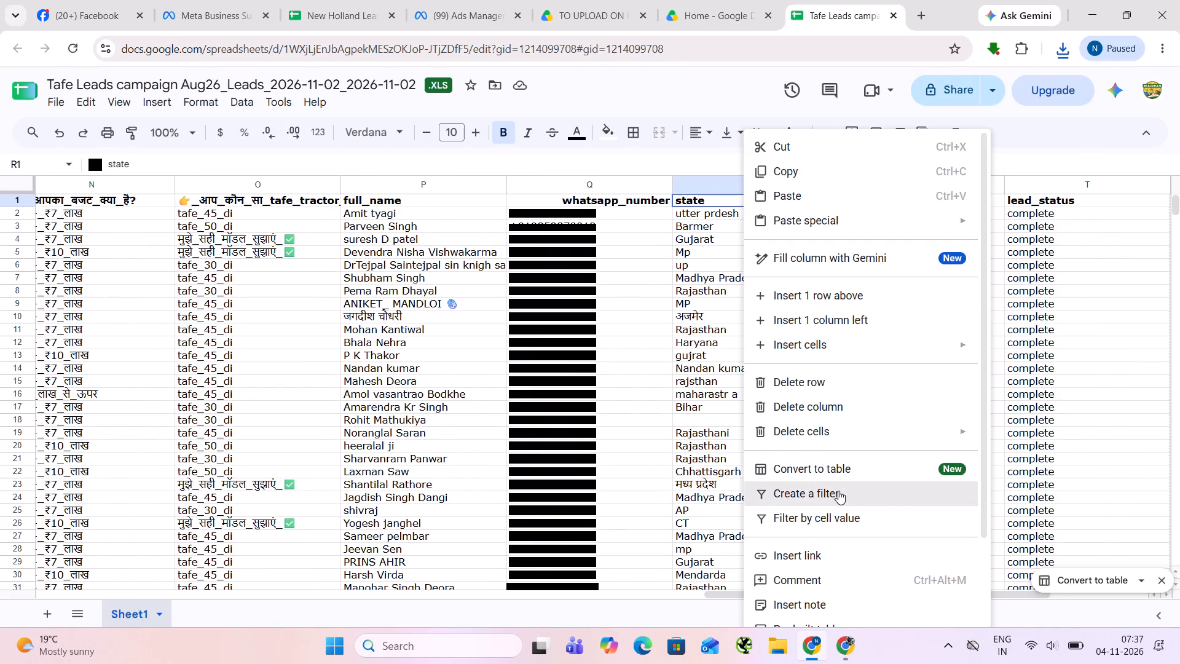
click(907, 497)
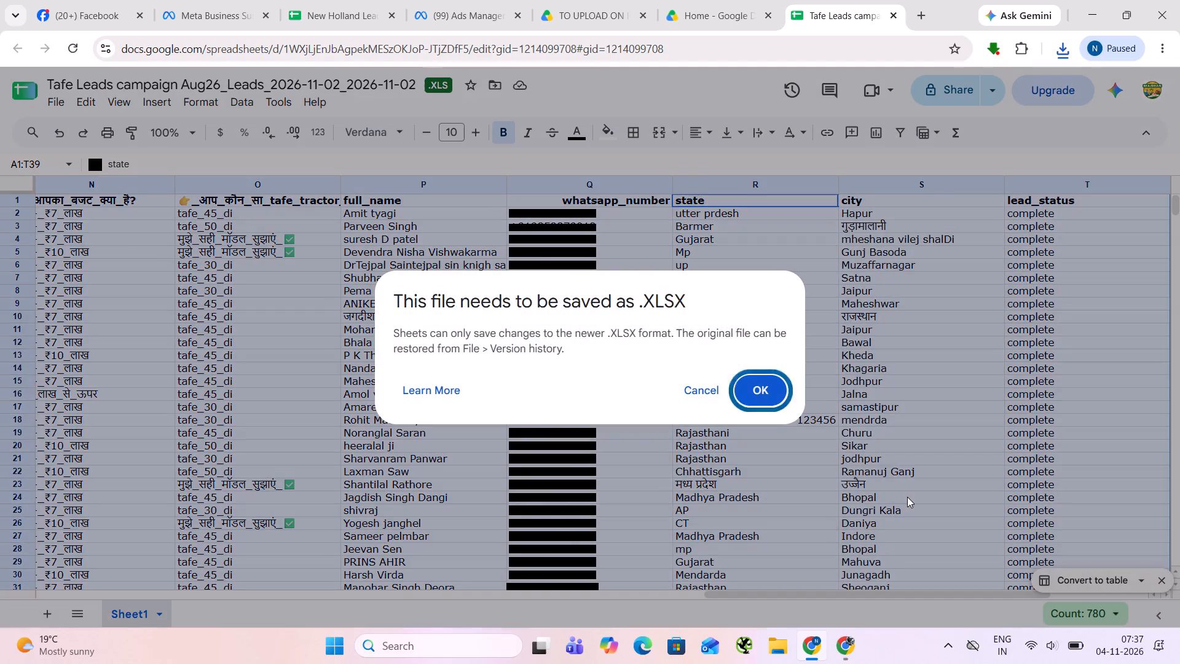
click(760, 400)
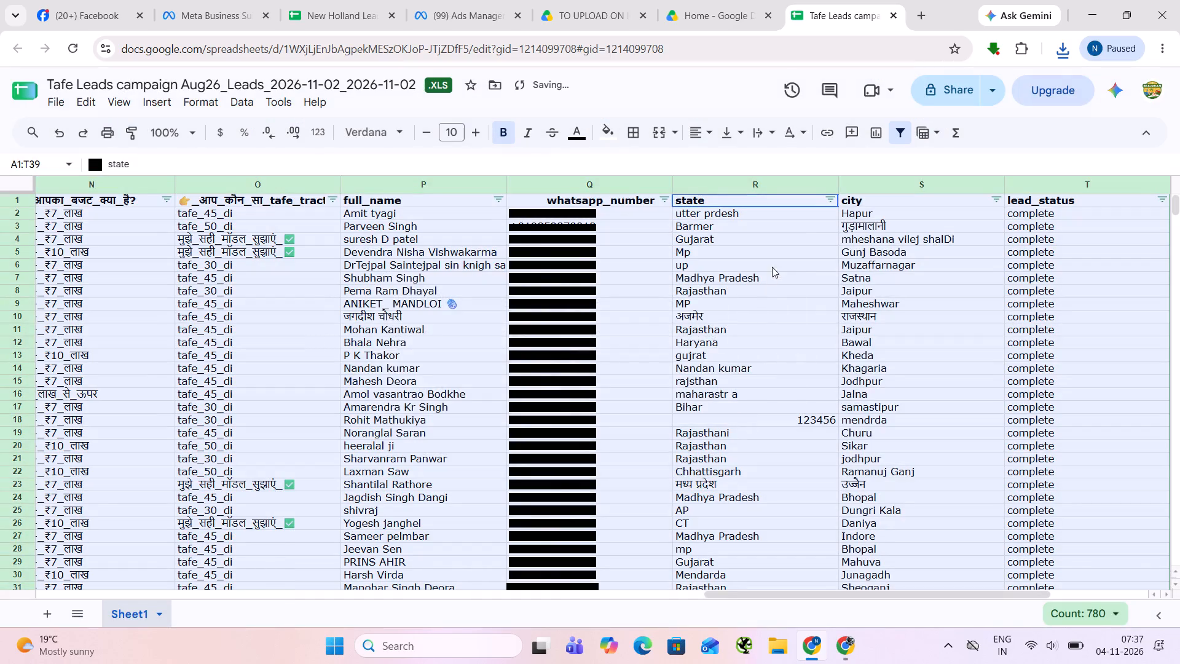
Clear all values in the state column's filter and select only Barmer.
click(825, 202)
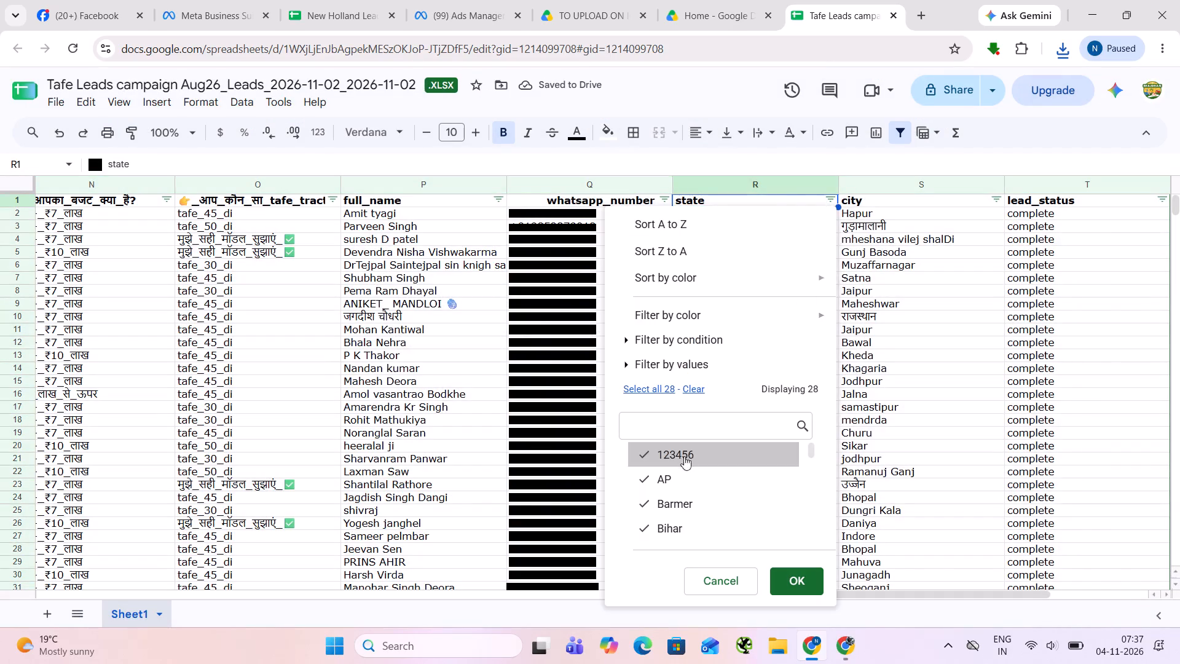
click(675, 453)
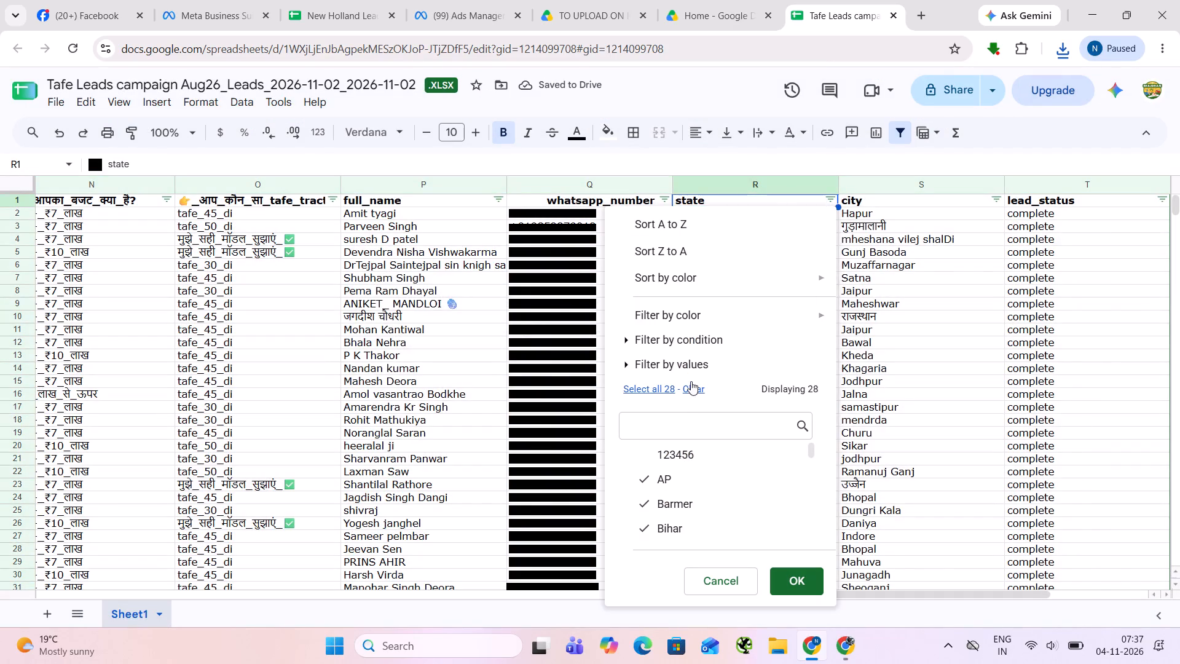
click(690, 381)
click(674, 522)
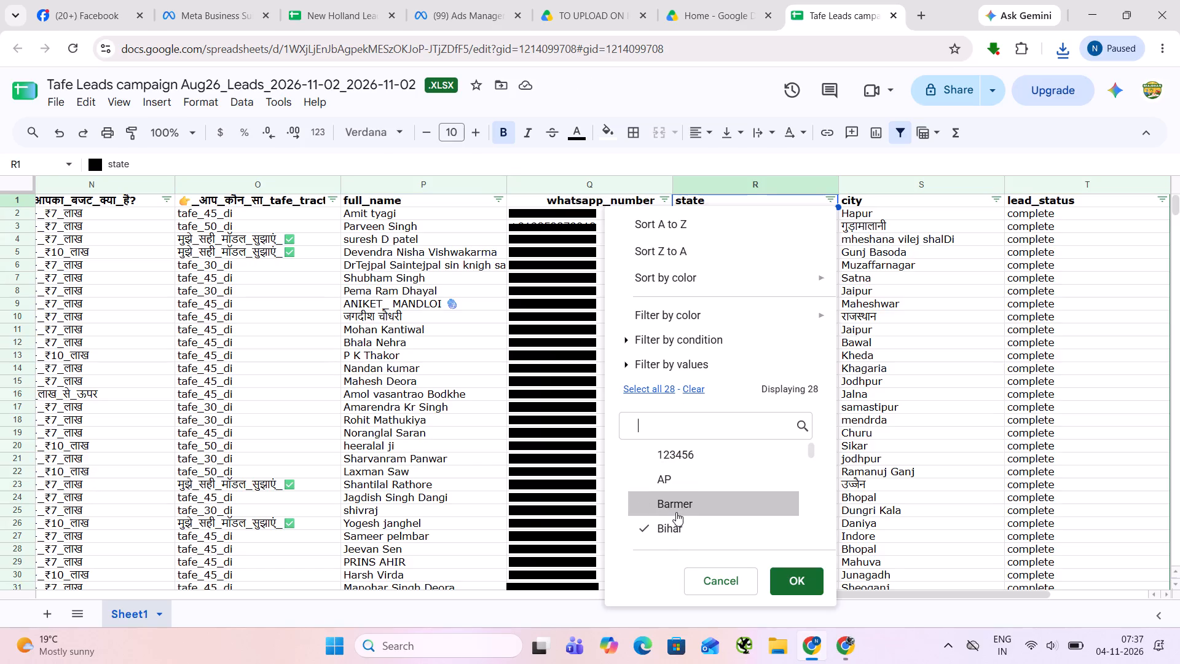
click(676, 511)
click(671, 524)
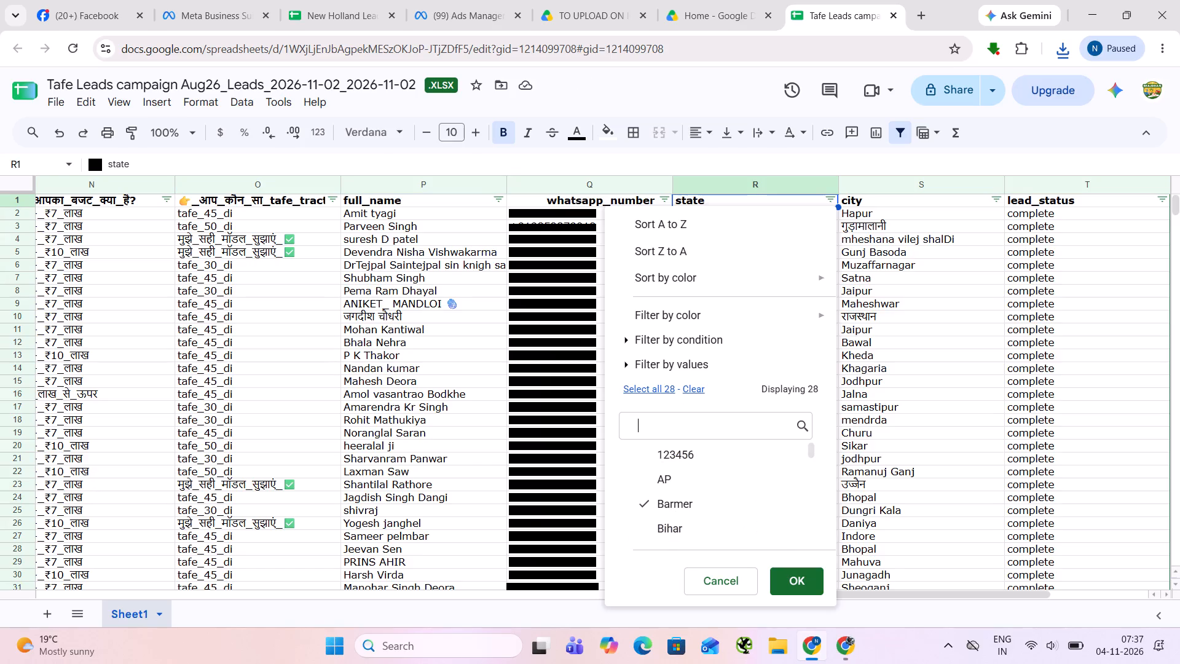
Add prashant, Rajasthan, Rajasthani, rajsthan, अजमेर and जयपुर to the state filter's selected values and apply the filter.
drag(811, 454, 808, 464)
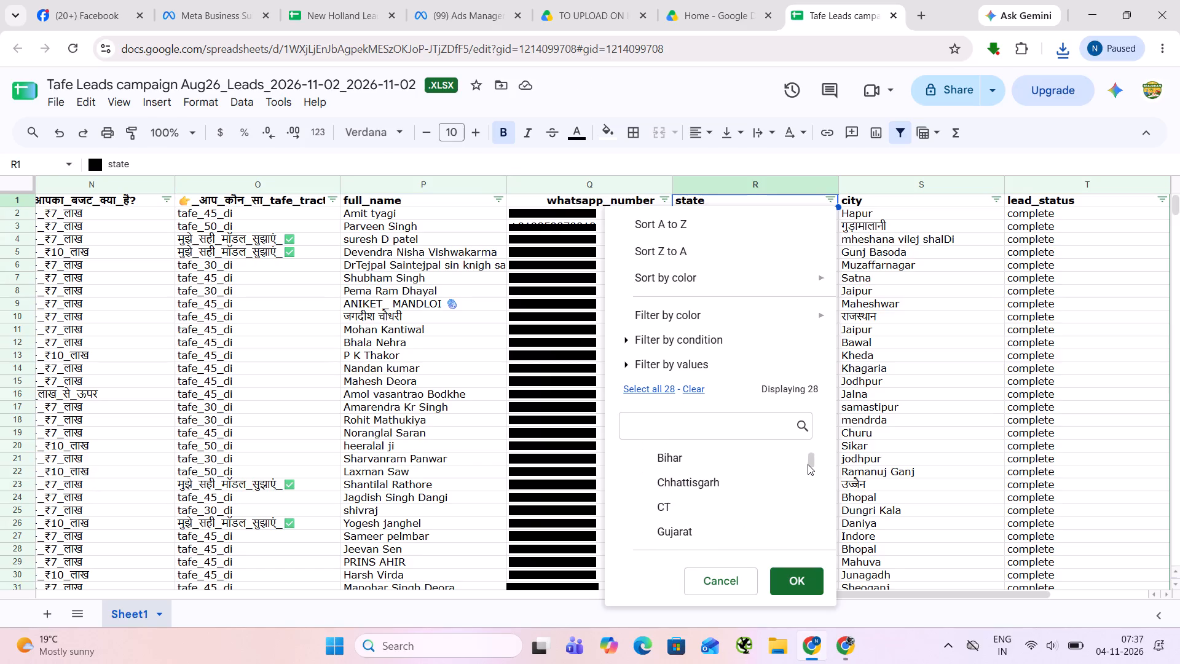
drag(808, 464, 804, 495)
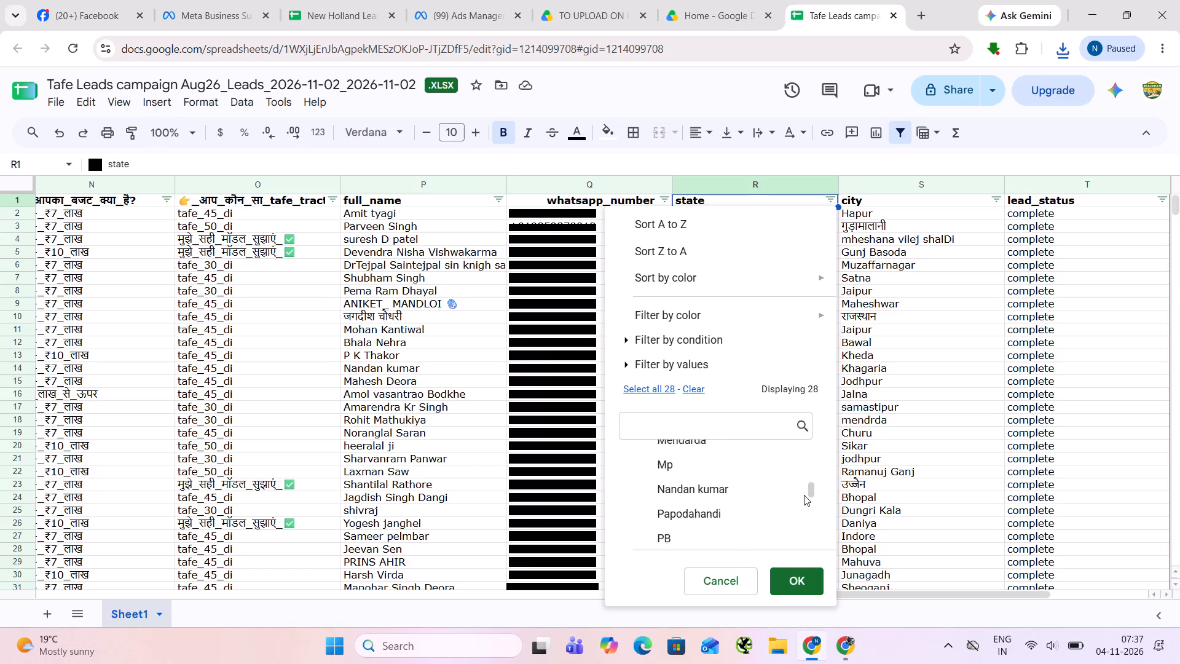
drag(804, 495, 794, 515)
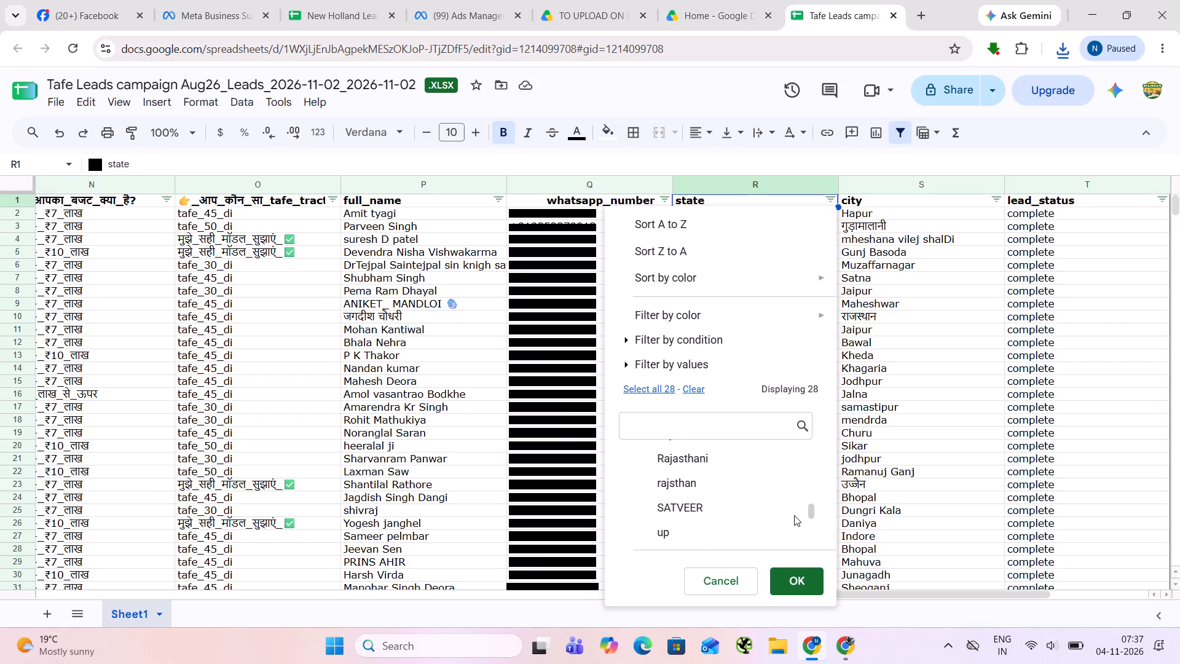
drag(794, 515, 796, 507)
click(714, 468)
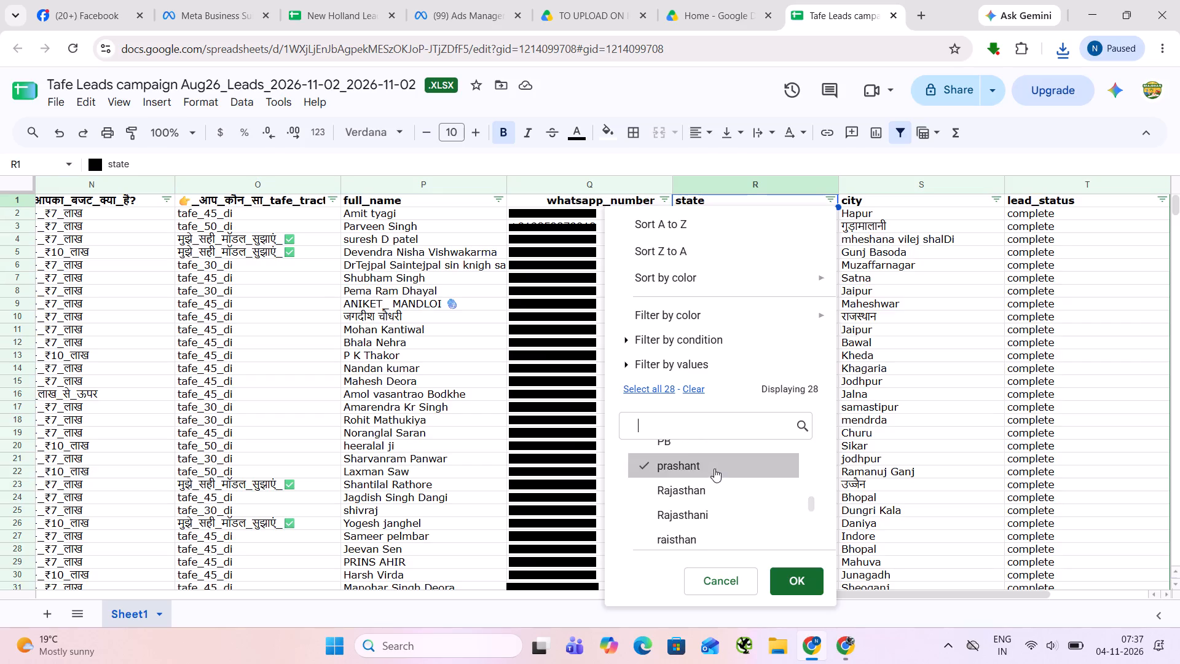
click(706, 496)
click(706, 508)
click(696, 534)
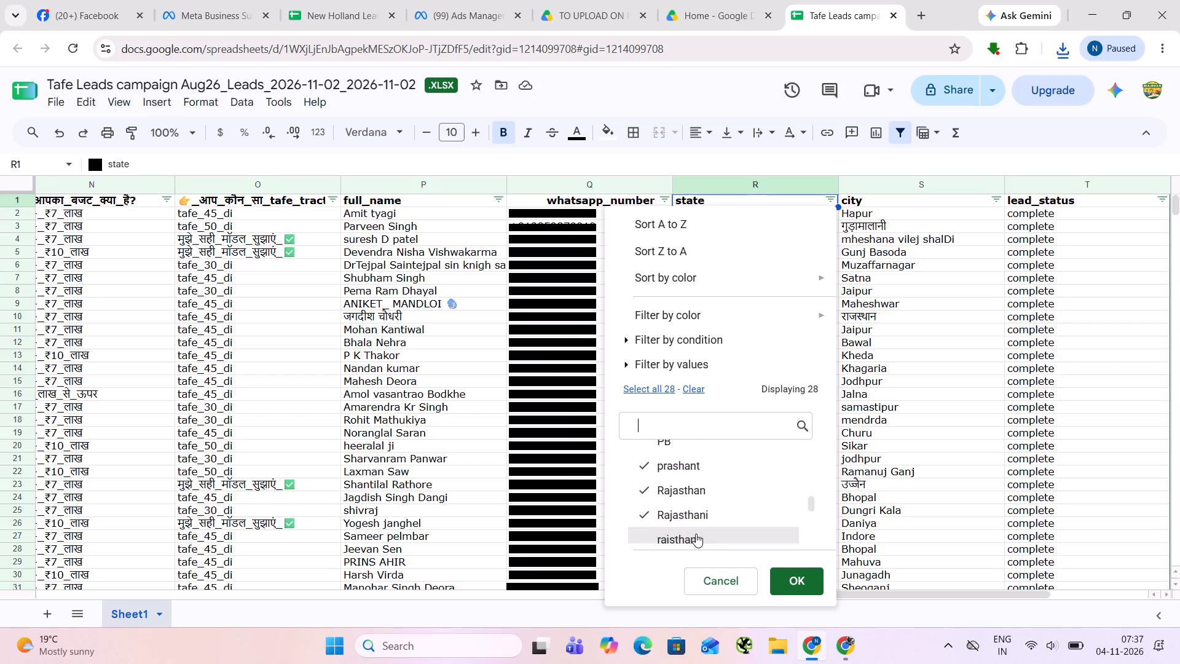
drag(810, 505, 803, 531)
click(670, 482)
click(671, 532)
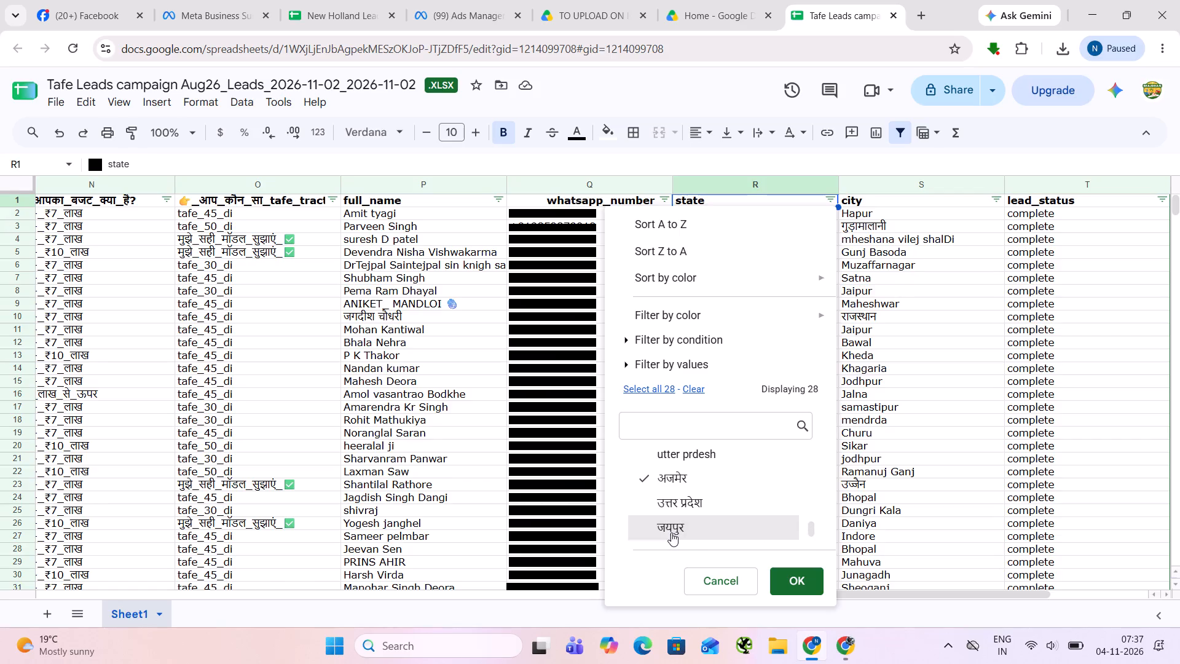
drag(810, 537, 809, 544)
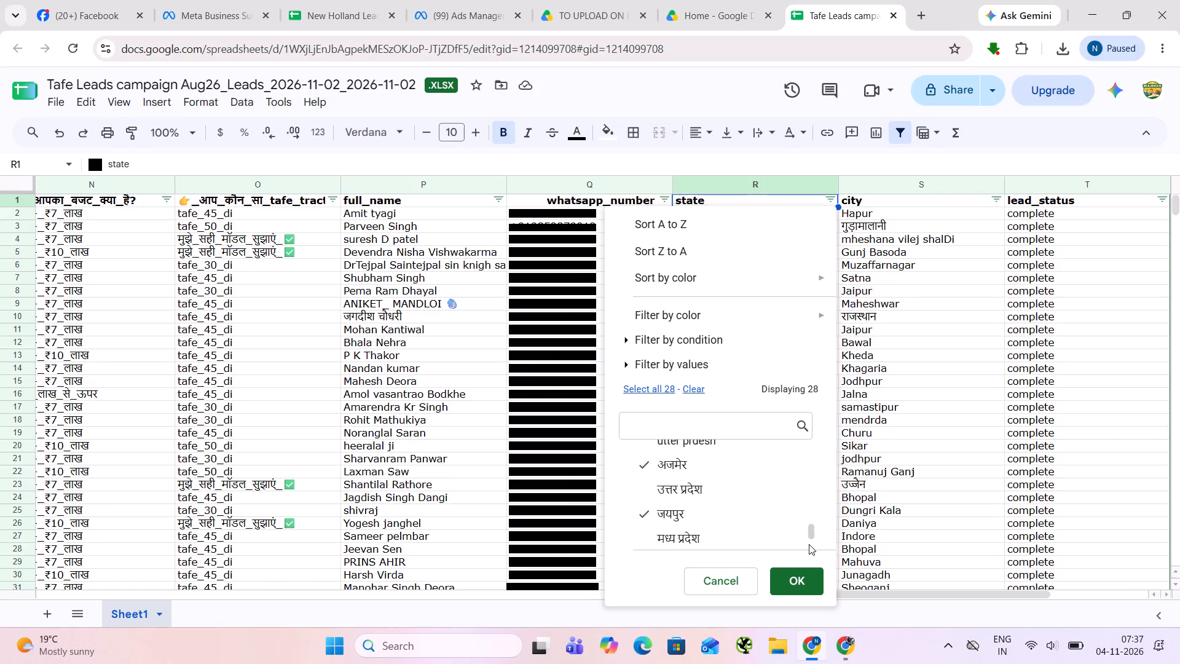
drag(809, 544, 808, 544)
click(817, 586)
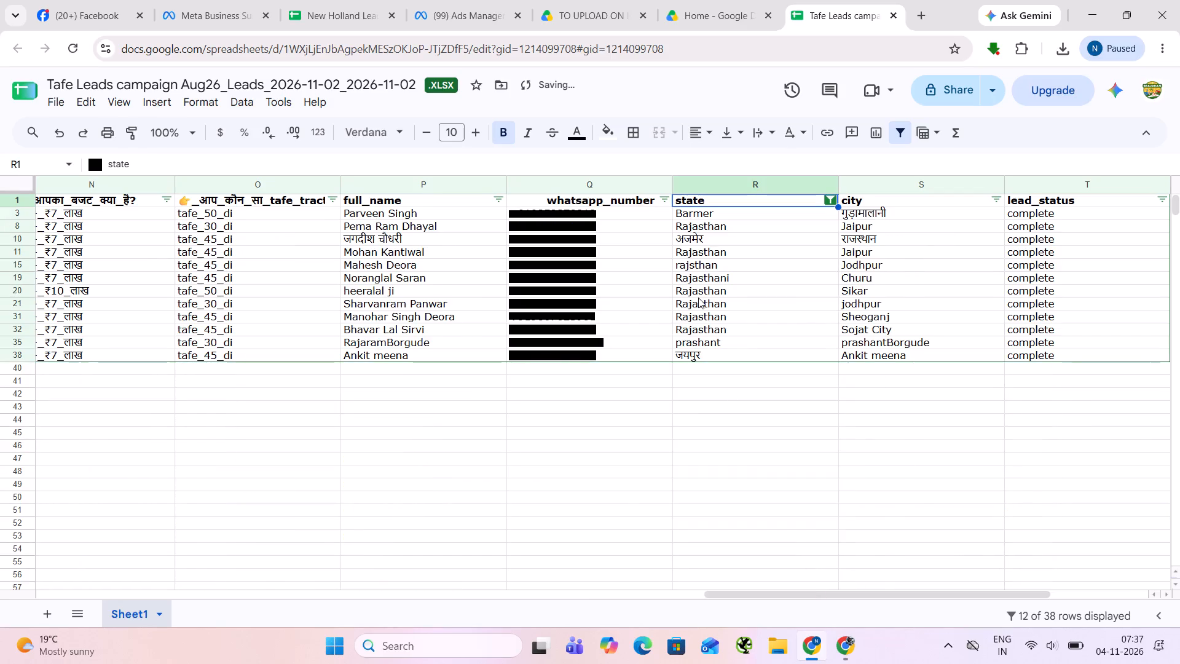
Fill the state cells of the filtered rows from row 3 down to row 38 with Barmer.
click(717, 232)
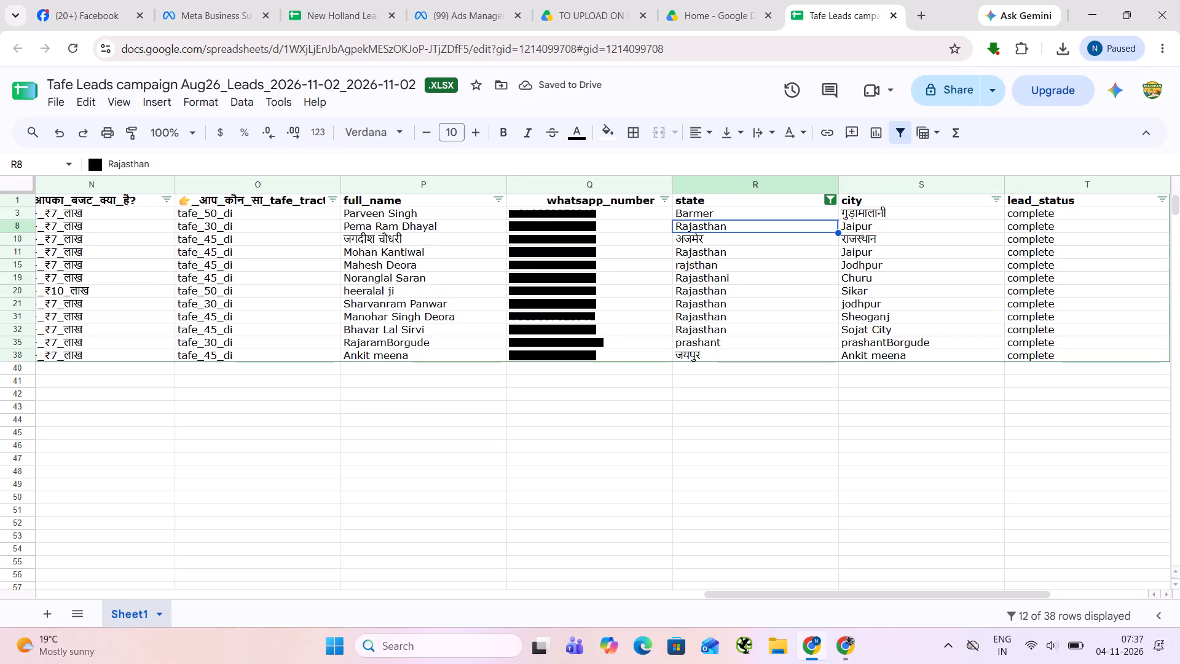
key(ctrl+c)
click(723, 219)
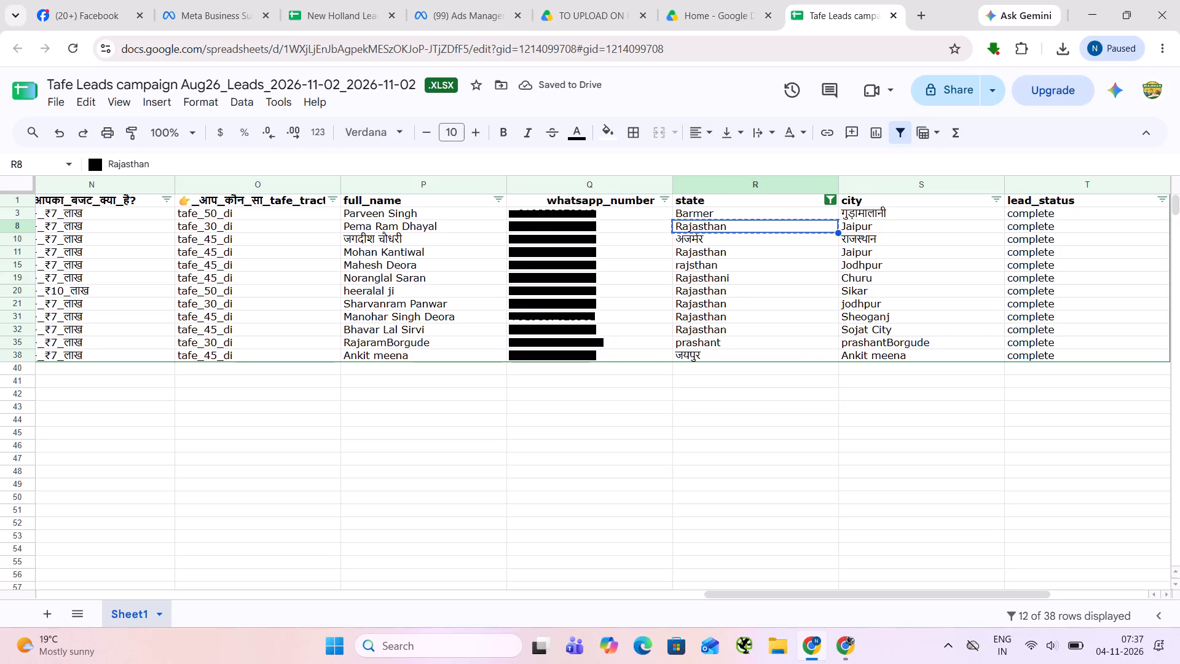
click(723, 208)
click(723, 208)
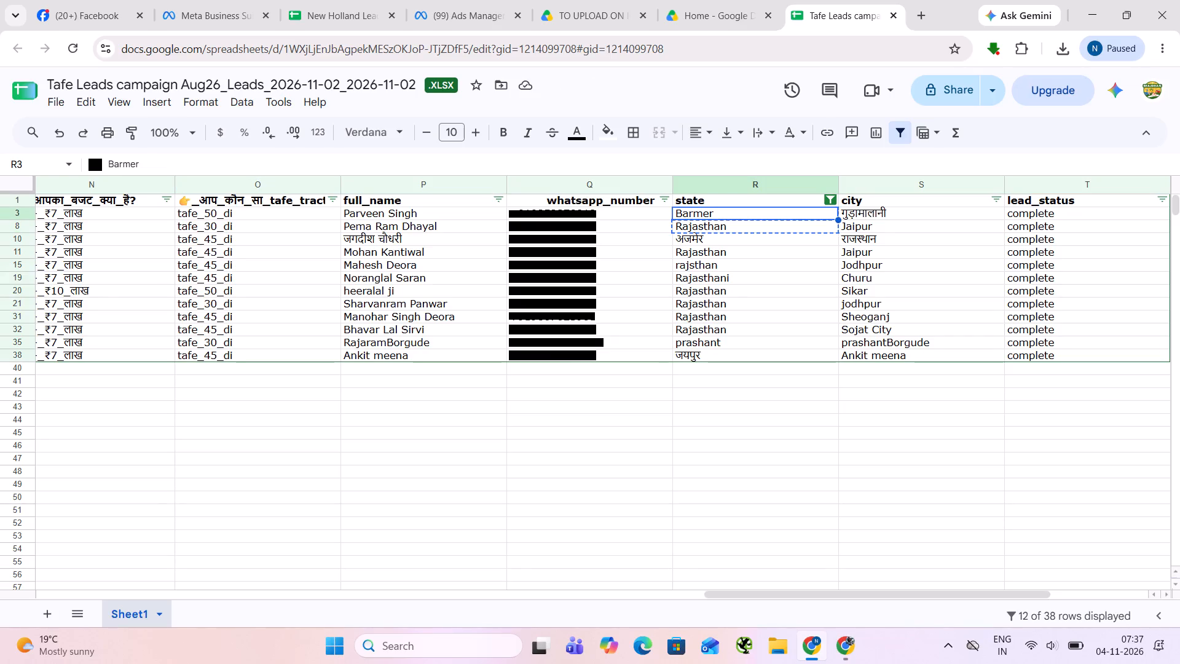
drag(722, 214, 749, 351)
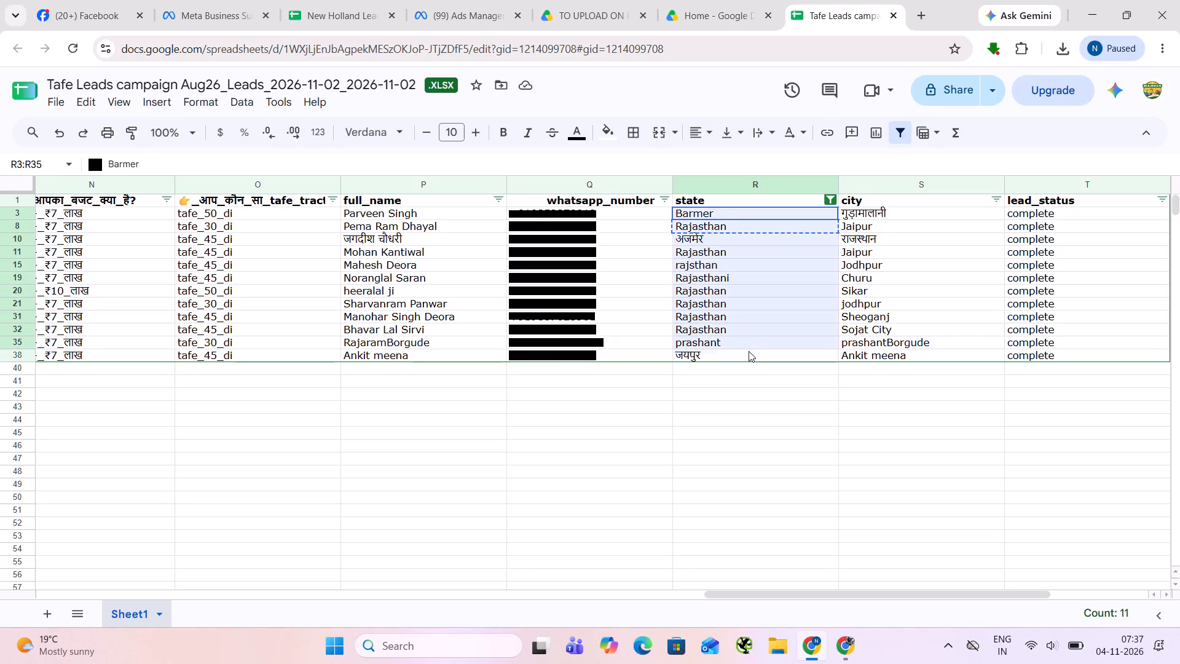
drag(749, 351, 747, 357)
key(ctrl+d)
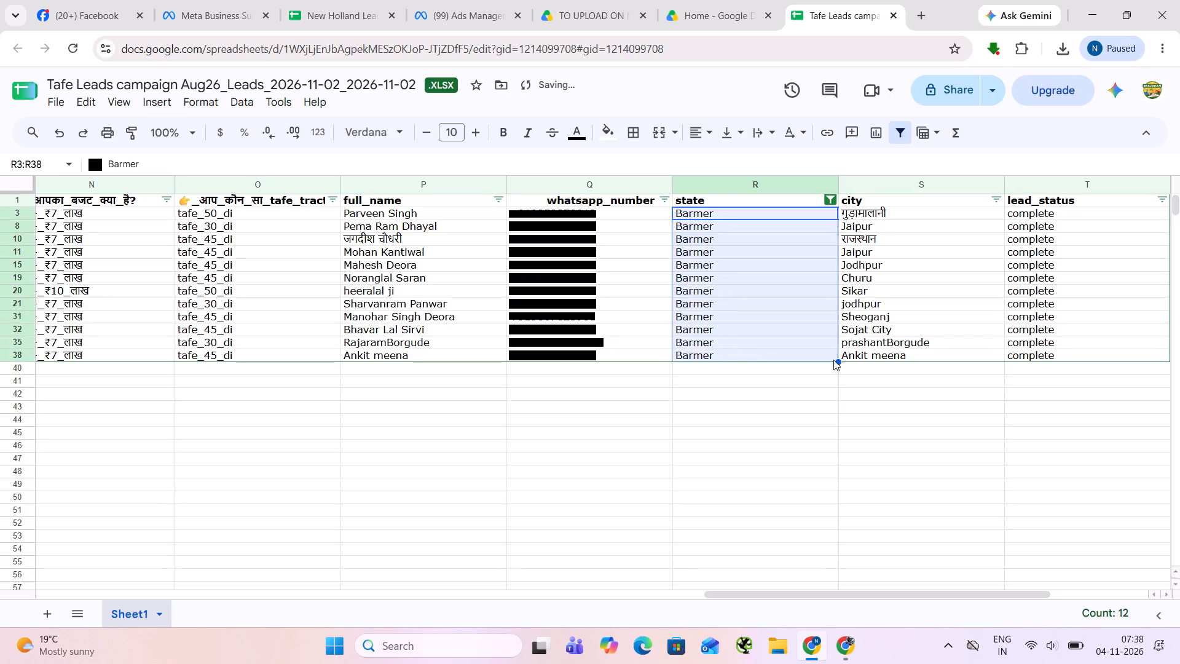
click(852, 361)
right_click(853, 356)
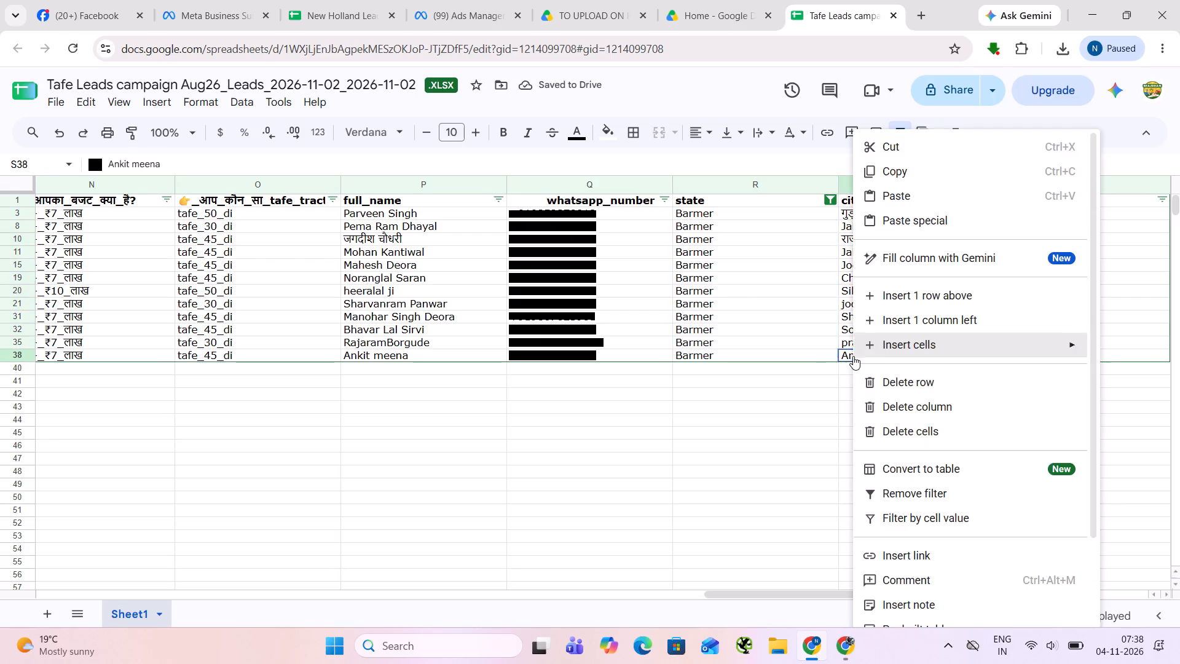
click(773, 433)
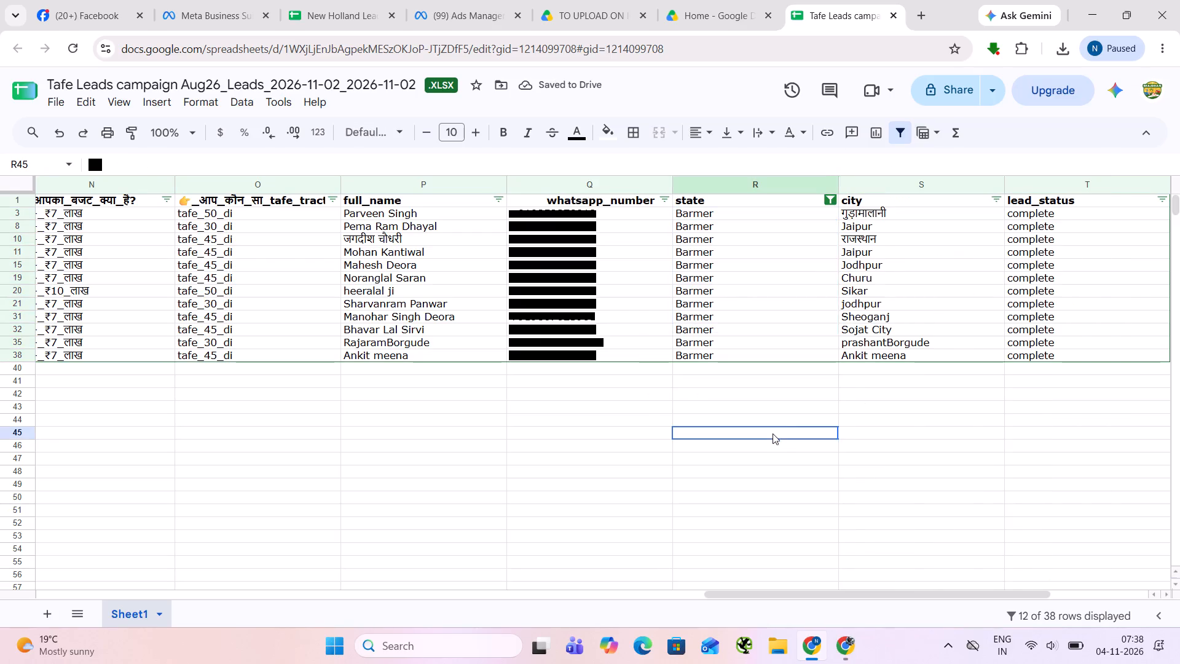
Clear the invalid or Hindi city entries in rows 38, 35, 10 and 3.
click(867, 358)
key(BackSpace)
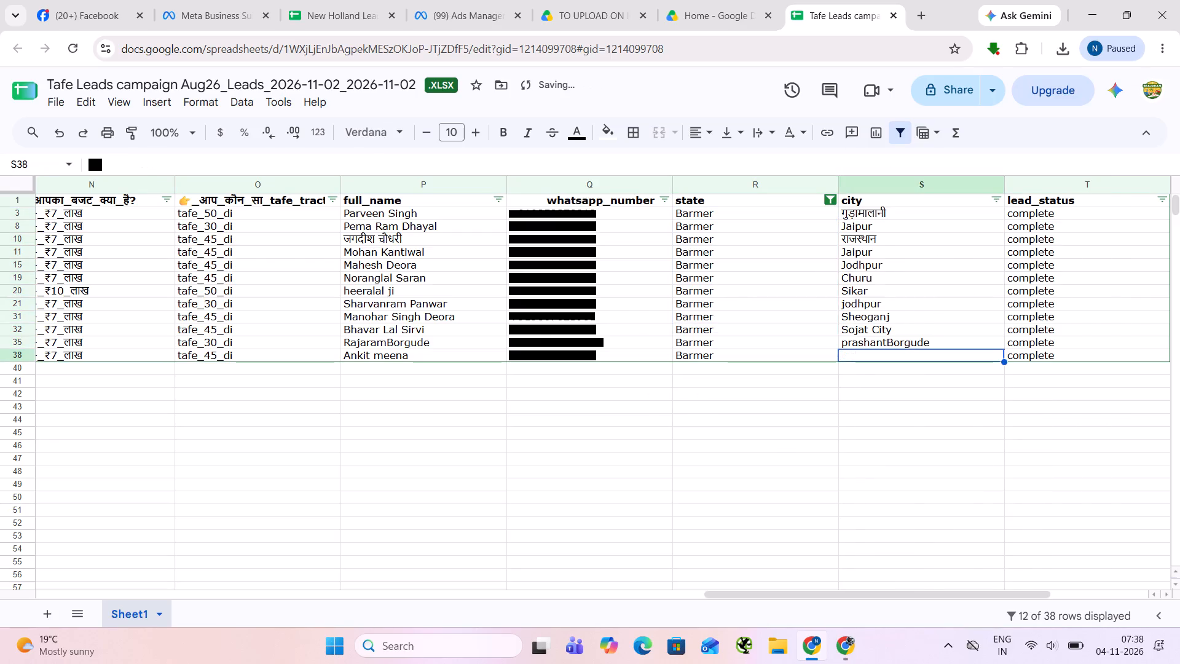
key(Up)
key(BackSpace)
key(Up)
key(Up)
key(Up)
key(Up)
key(Up)
key(Up)
key(Up)
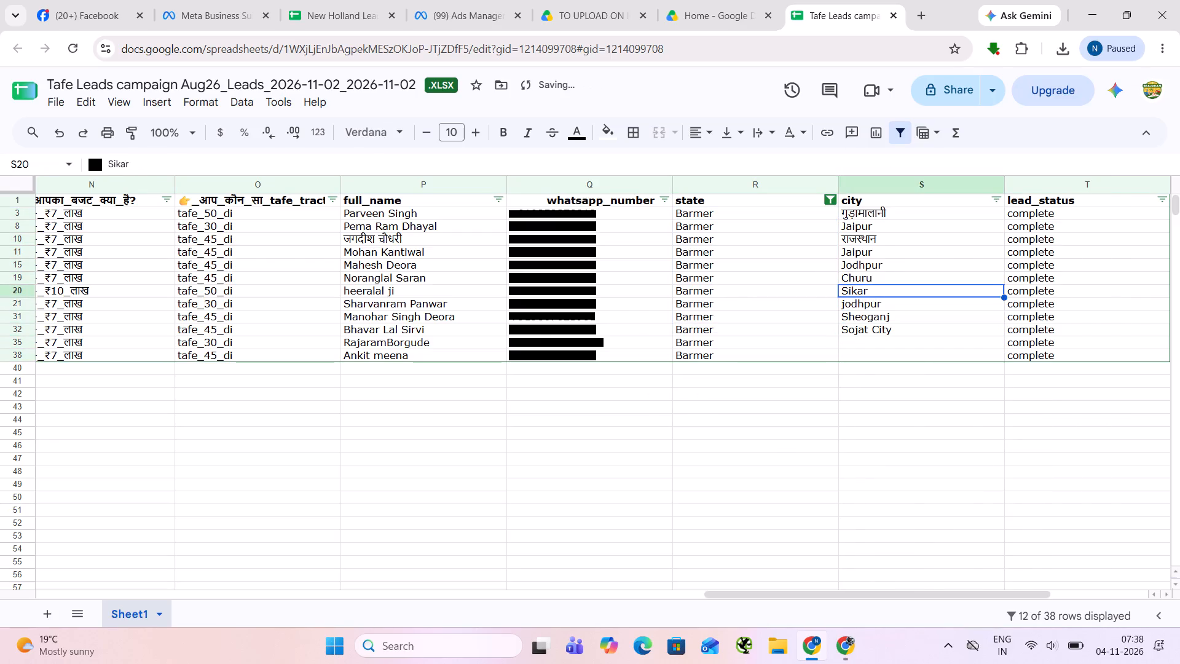
key(Up)
key(BackSpace)
key(Up)
key(Up)
key(BackSpace)
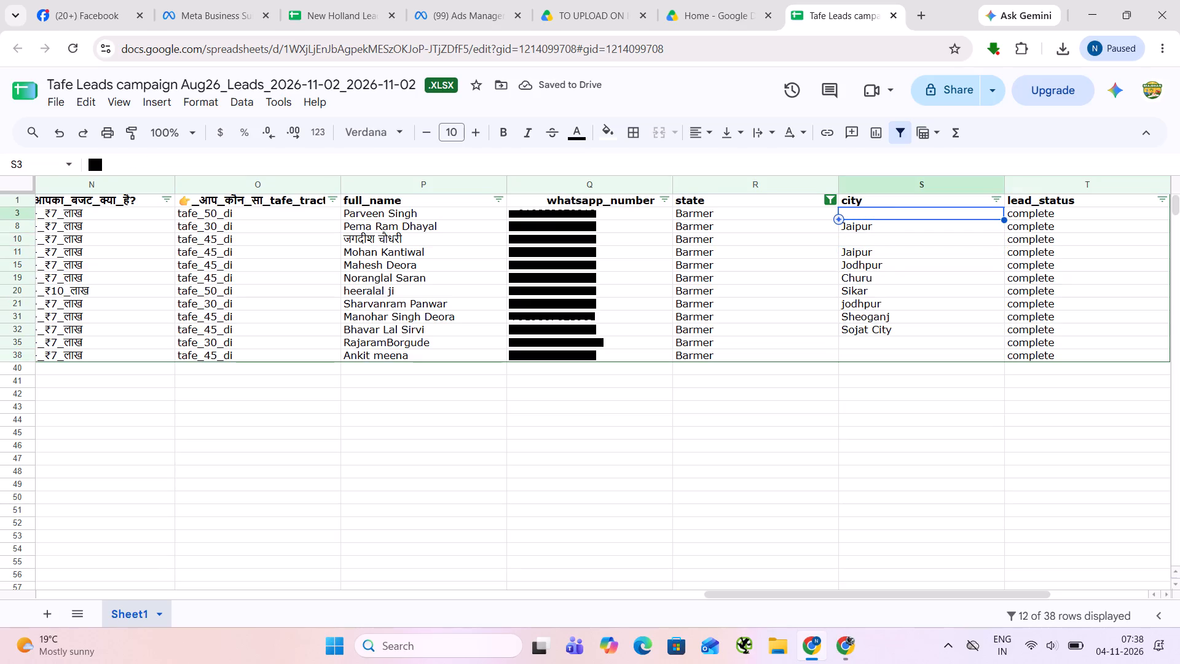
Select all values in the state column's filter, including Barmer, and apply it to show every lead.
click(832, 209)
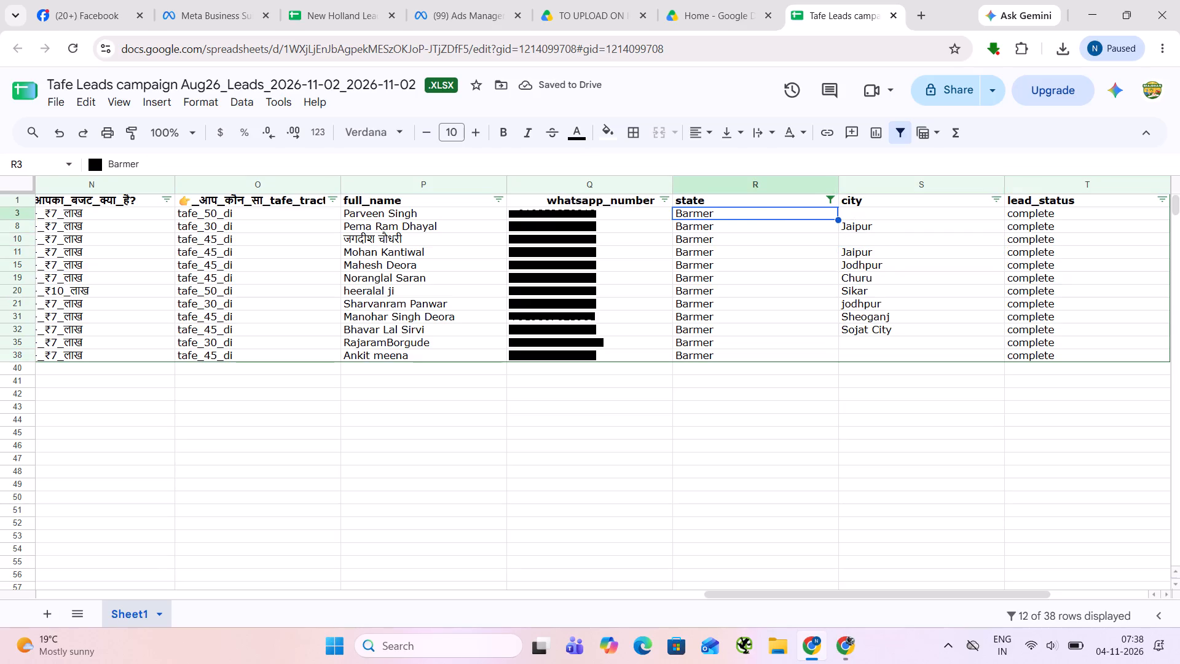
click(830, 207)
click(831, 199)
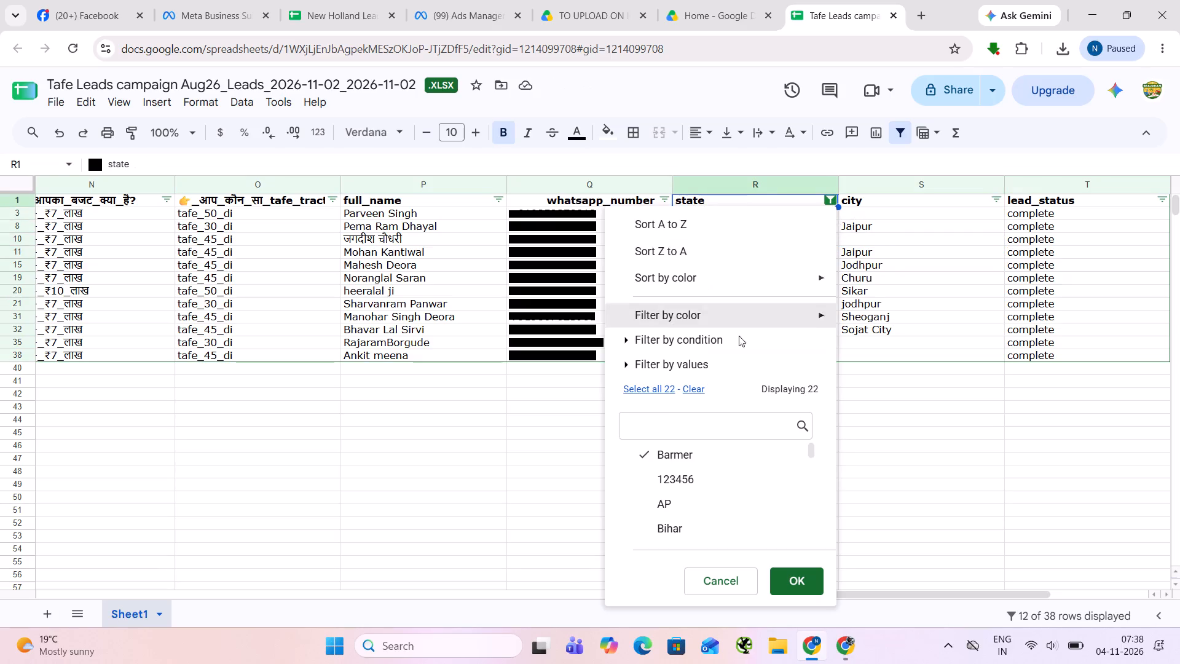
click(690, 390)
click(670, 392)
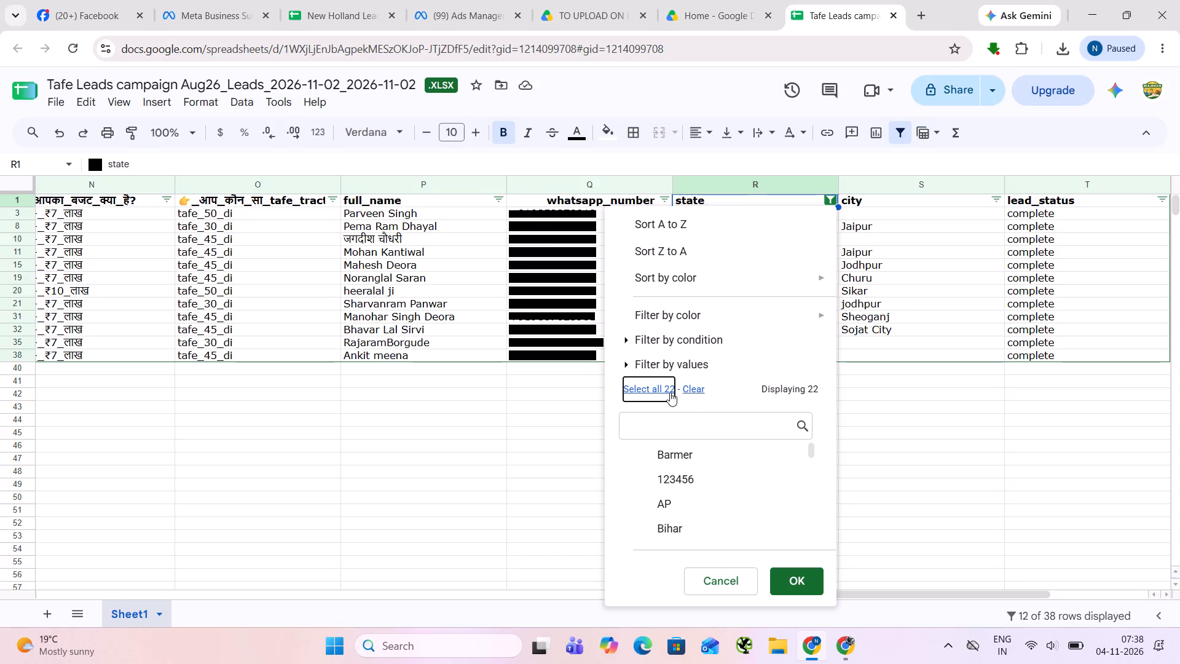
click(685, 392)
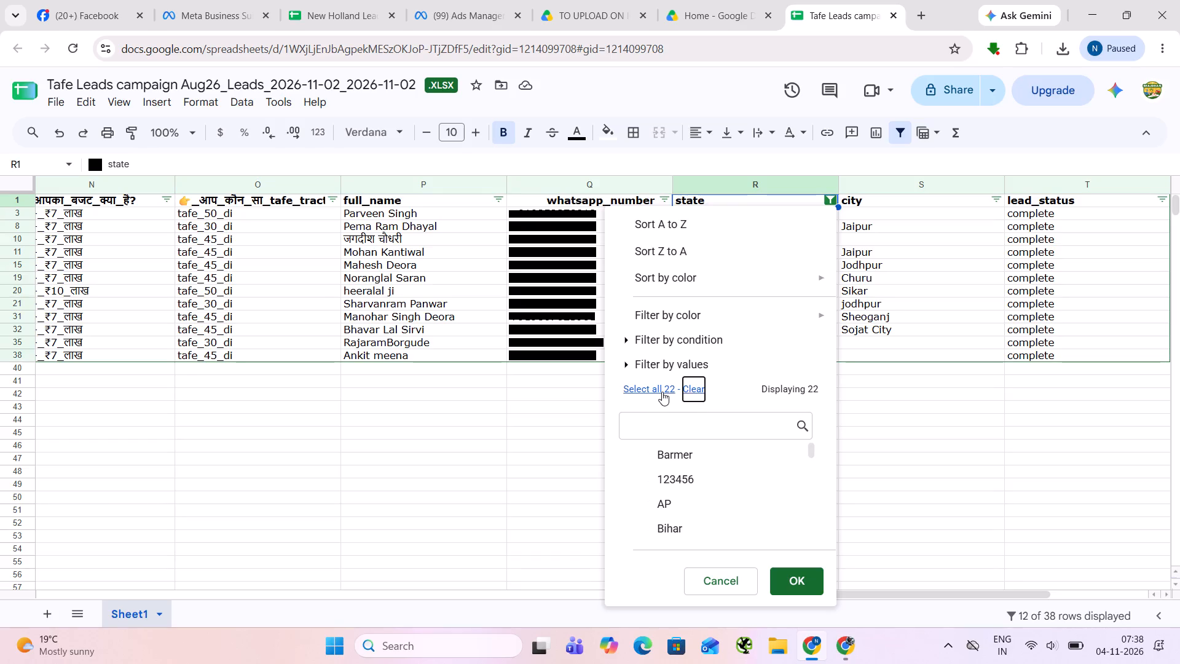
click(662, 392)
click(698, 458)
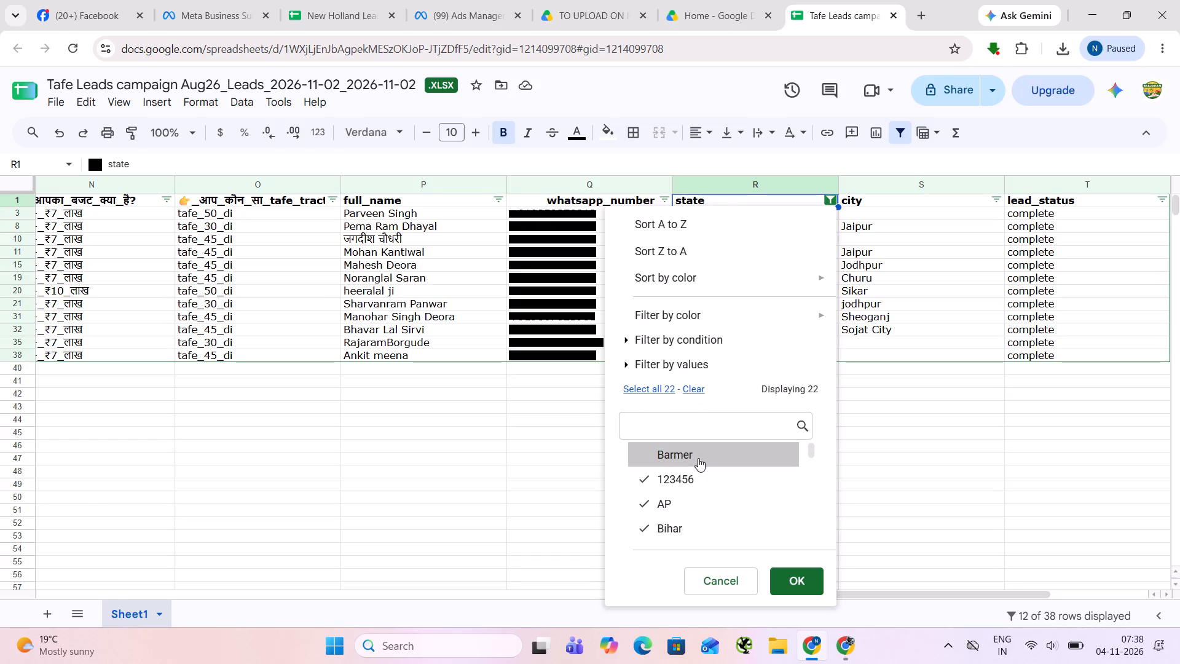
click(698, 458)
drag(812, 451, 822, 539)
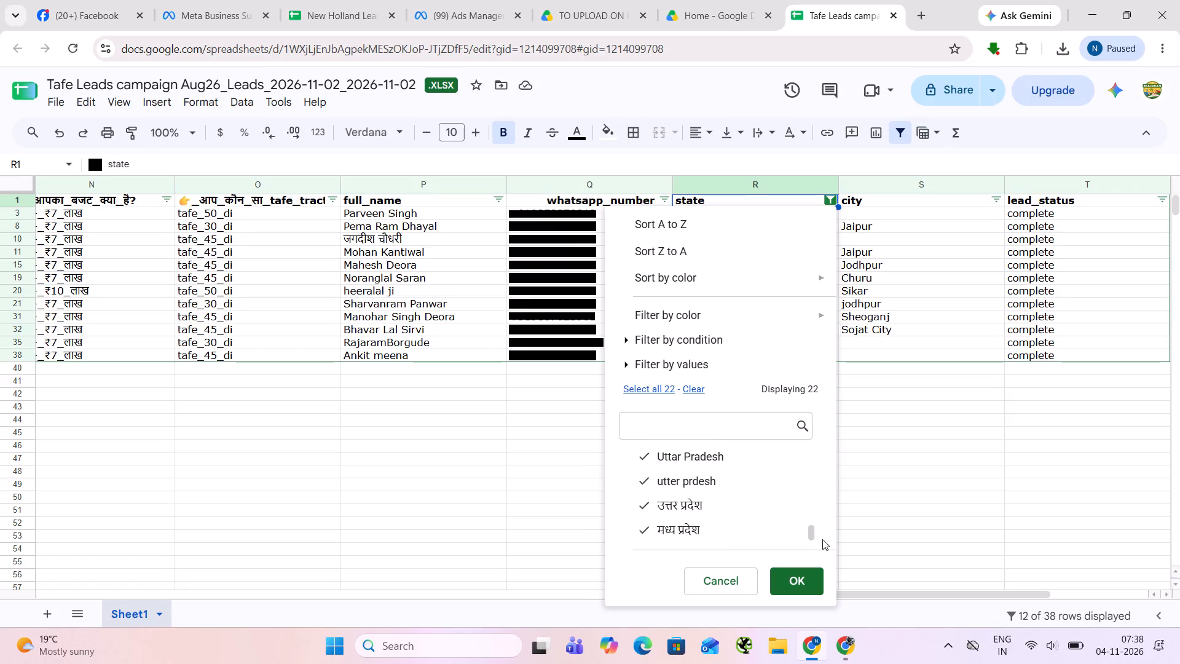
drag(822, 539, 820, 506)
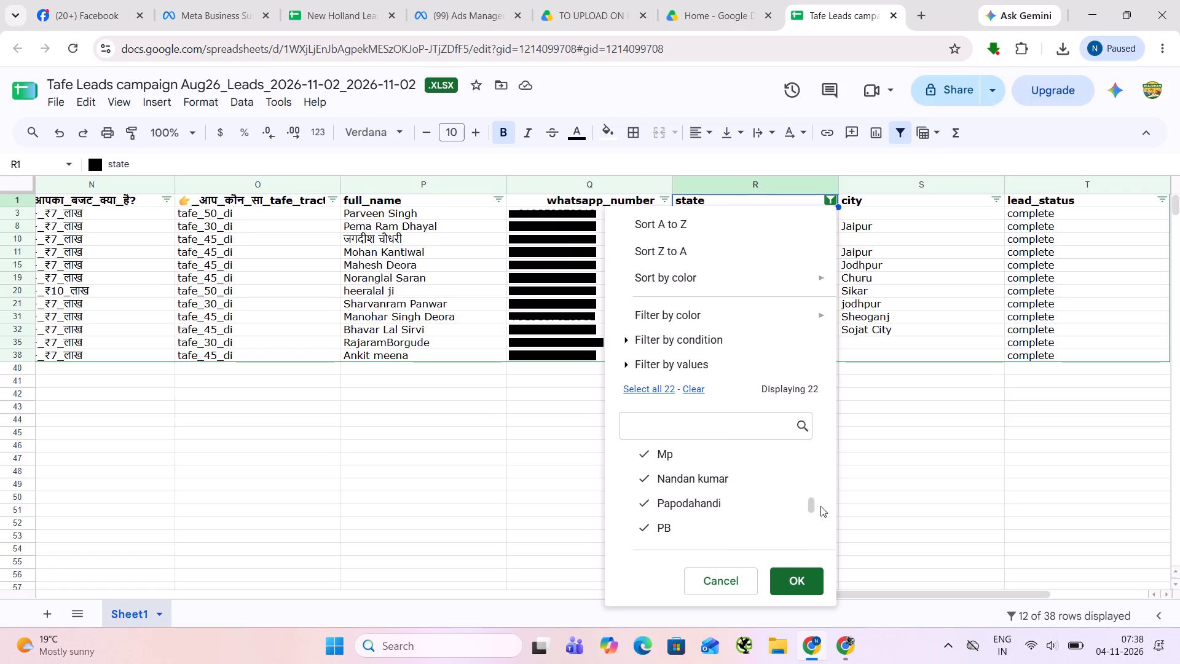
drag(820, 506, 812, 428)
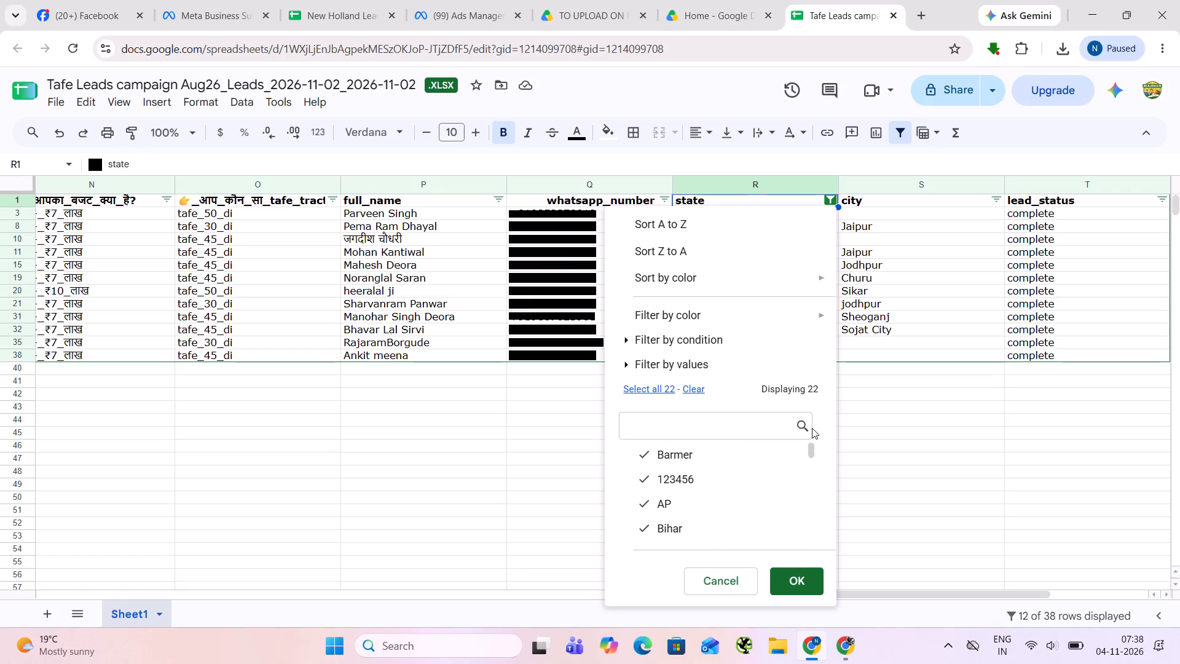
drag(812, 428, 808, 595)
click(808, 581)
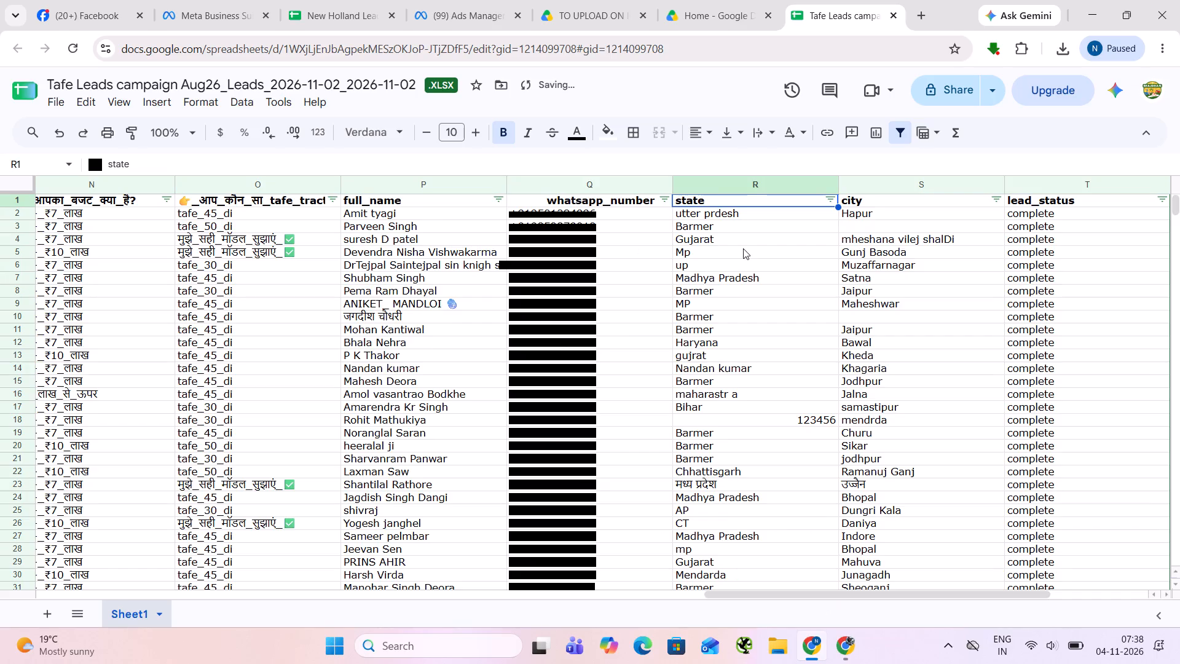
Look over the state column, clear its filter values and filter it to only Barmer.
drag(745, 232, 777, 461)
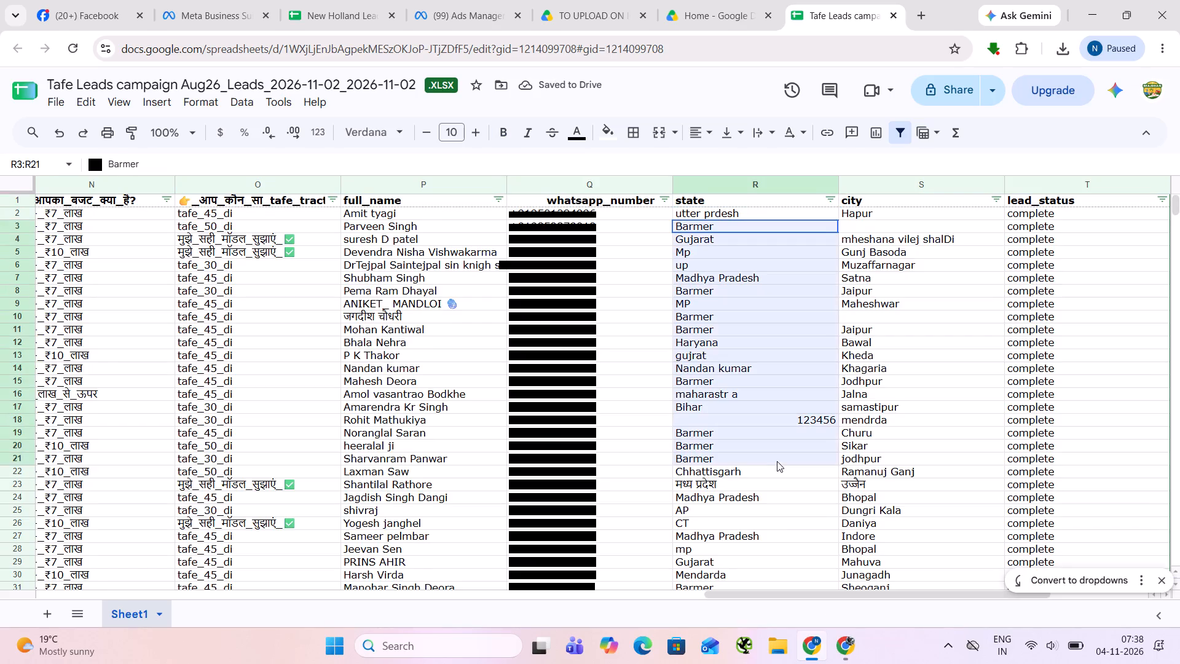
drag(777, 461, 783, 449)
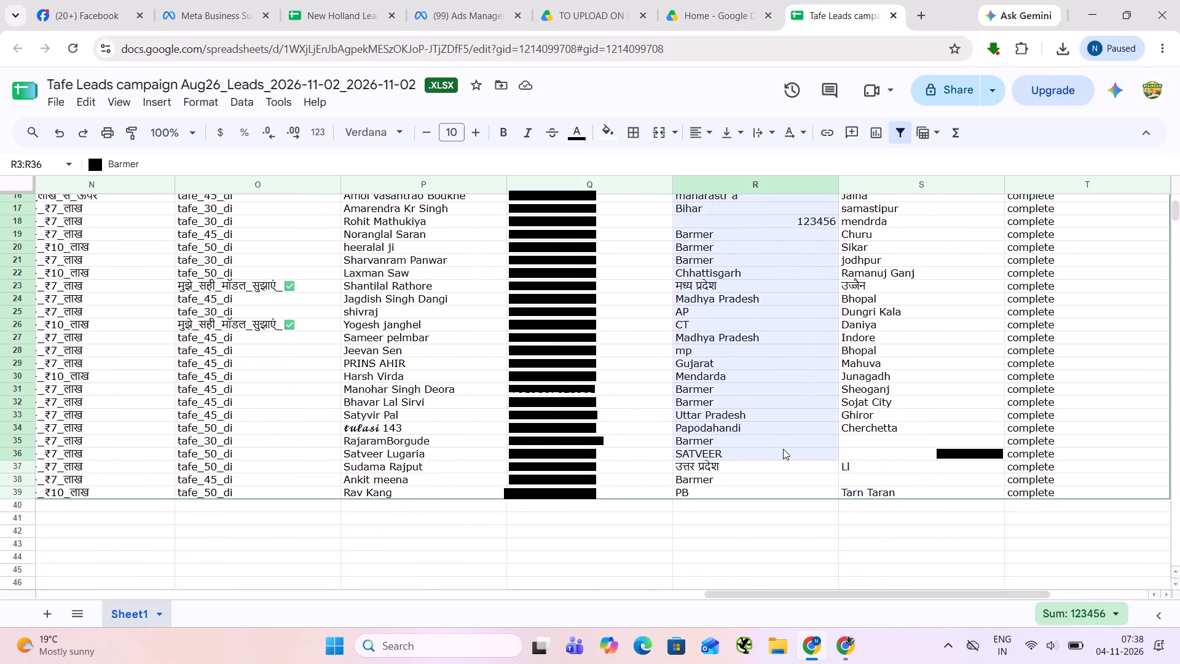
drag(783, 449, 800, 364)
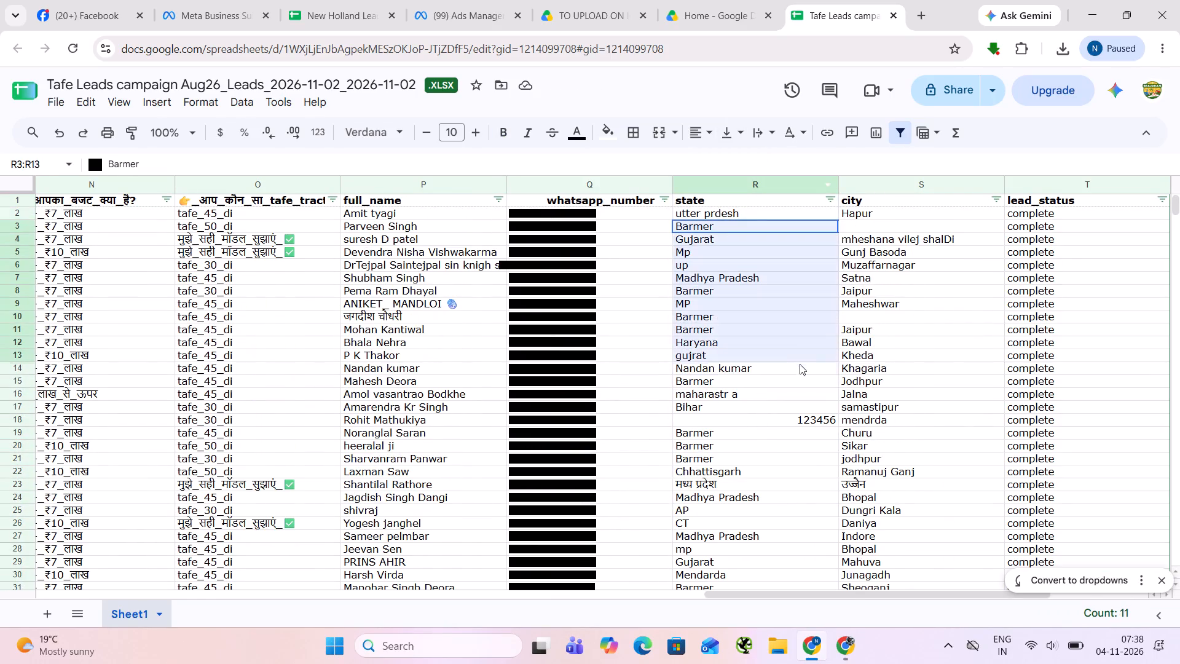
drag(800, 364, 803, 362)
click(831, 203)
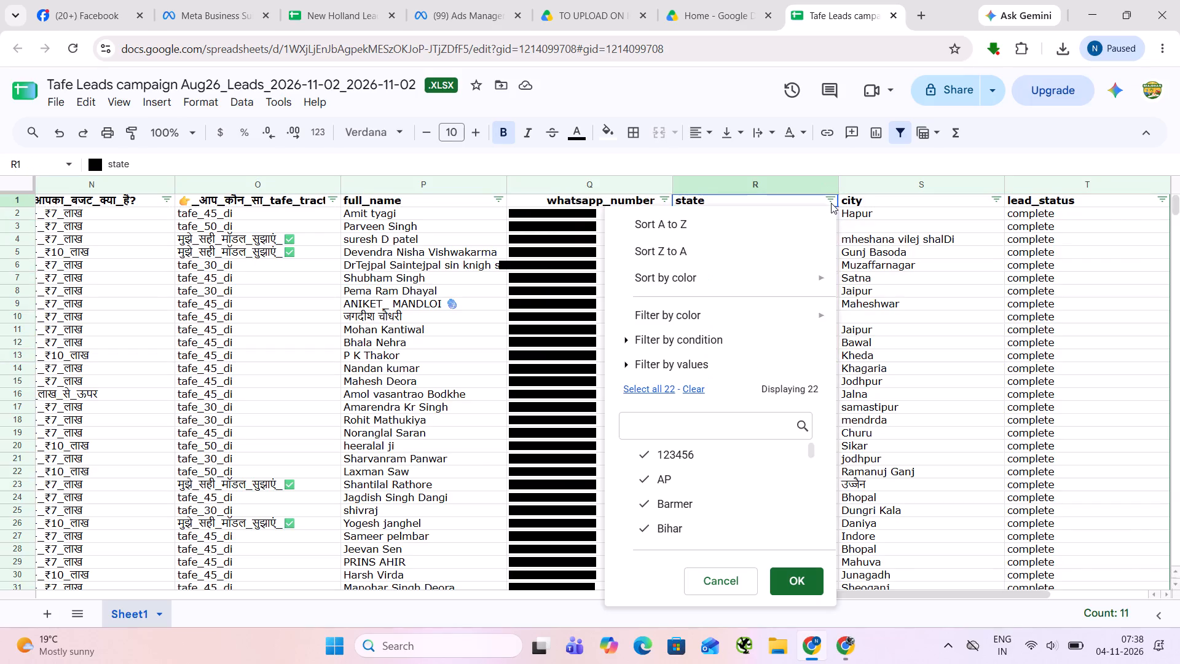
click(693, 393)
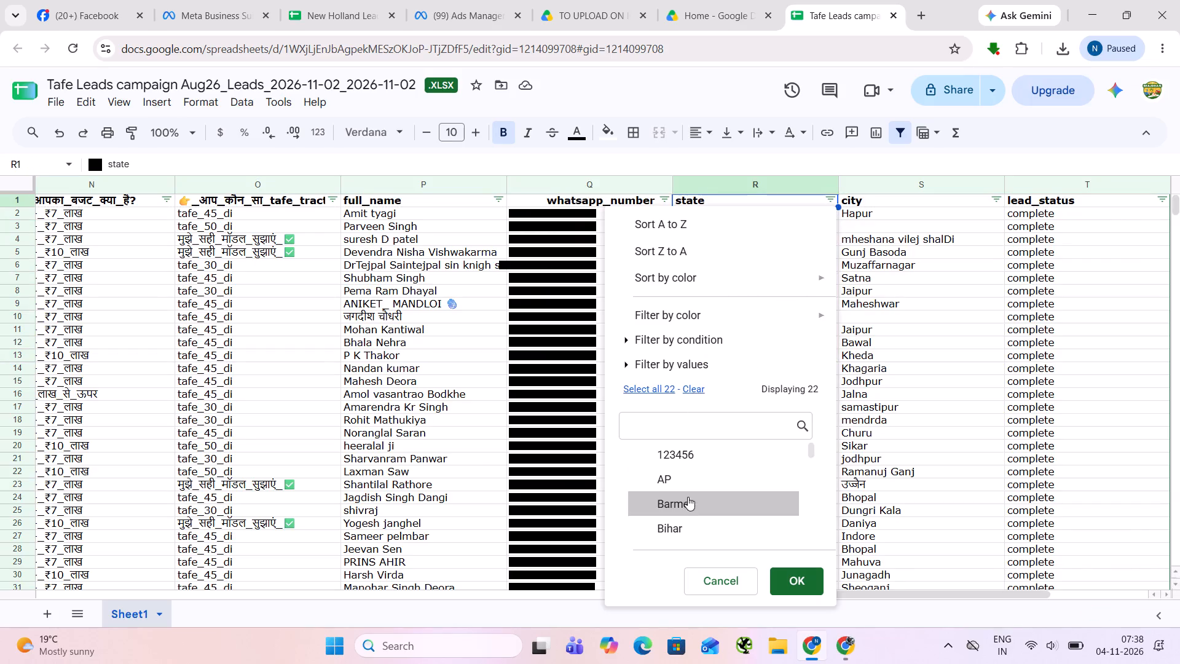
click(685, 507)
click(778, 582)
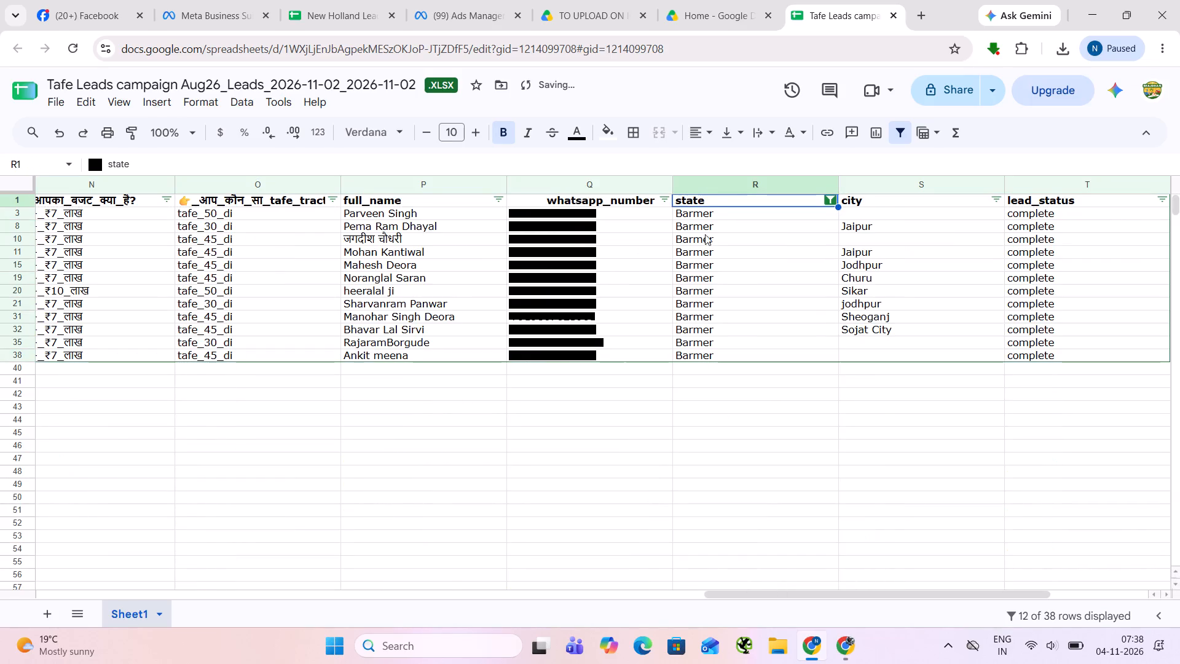
Enter Rajasthan as the state in row 3 and fill it down through the filtered rows to row 38.
click(725, 213)
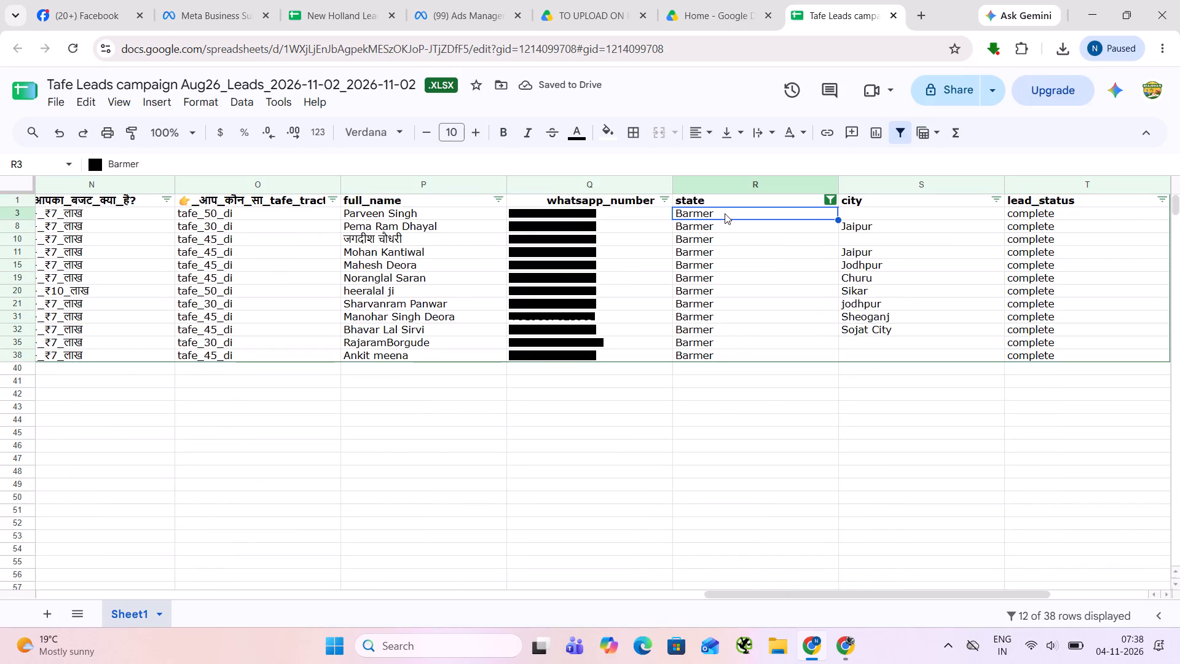
text(Rajasthan)
key(Return)
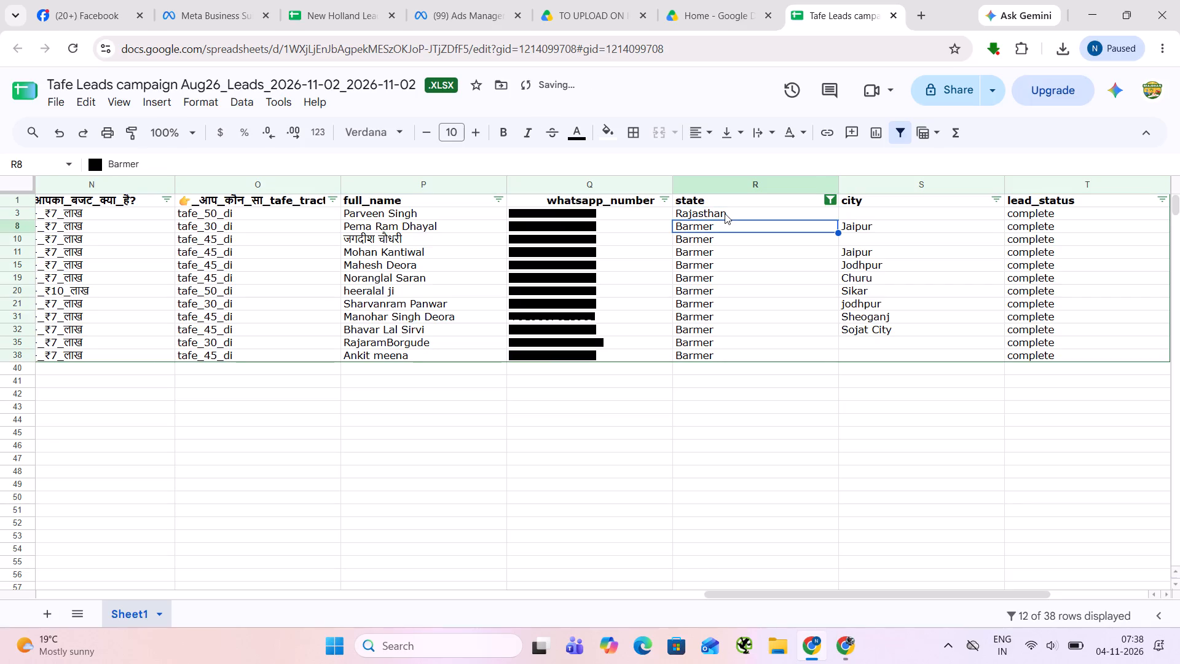
key(Up)
key(Down)
key(Up)
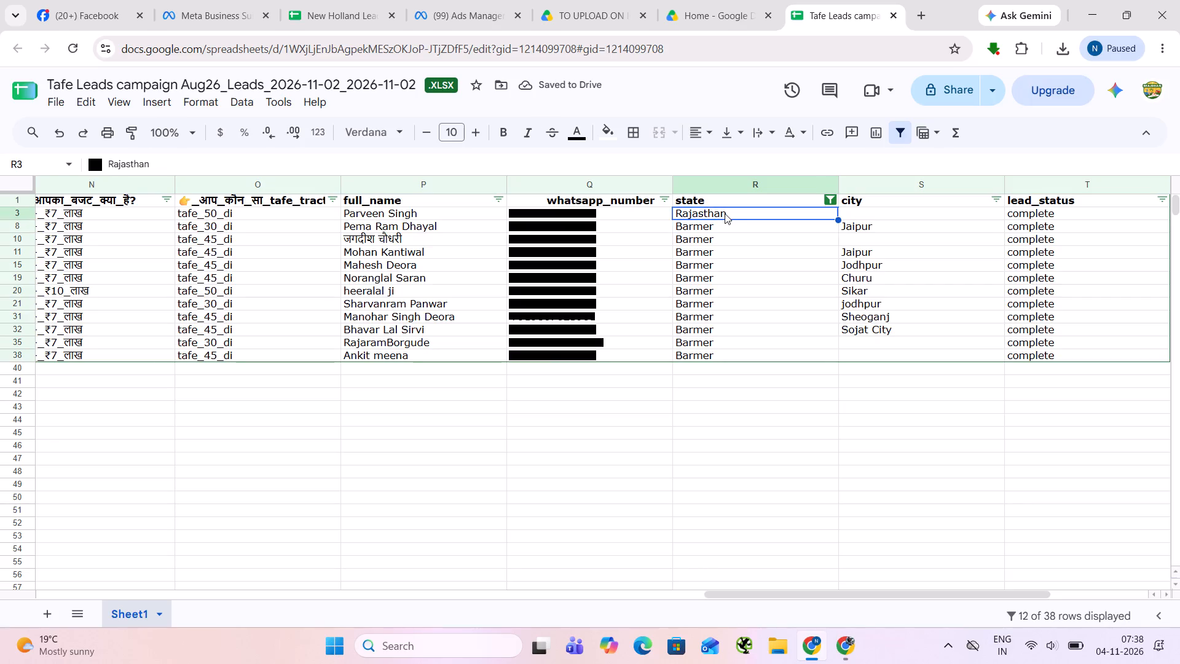
key(ctrl+shift+Down)
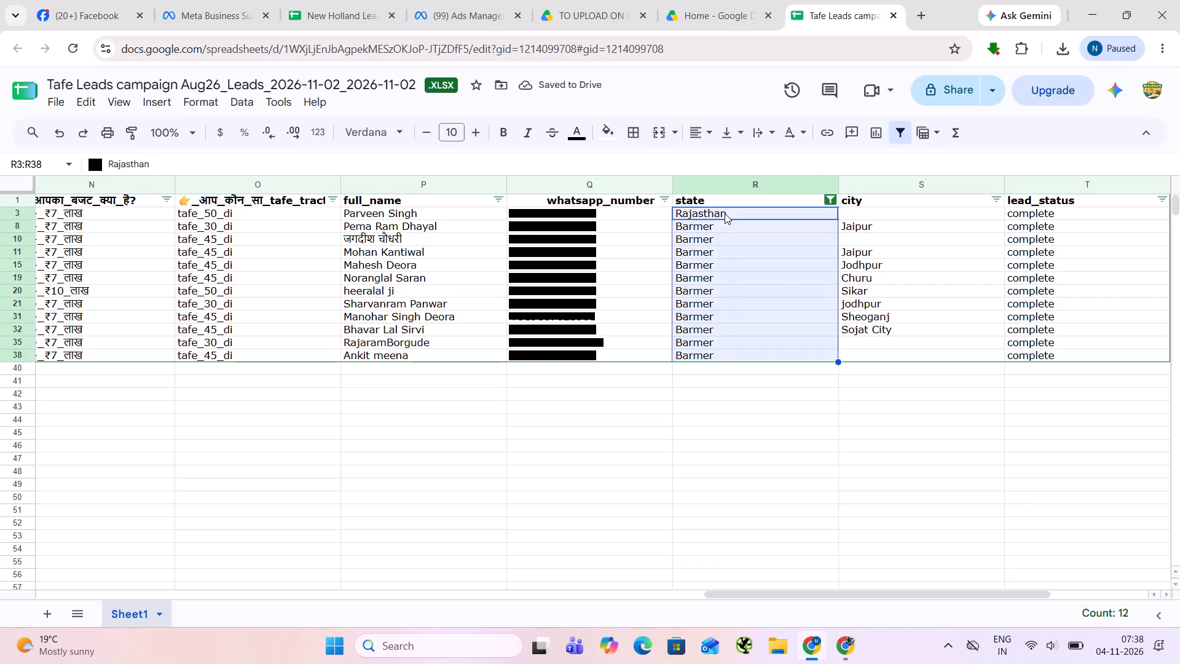
key(ctrl+d)
Filter the state column to show all values except Rajasthan.
click(822, 202)
click(829, 199)
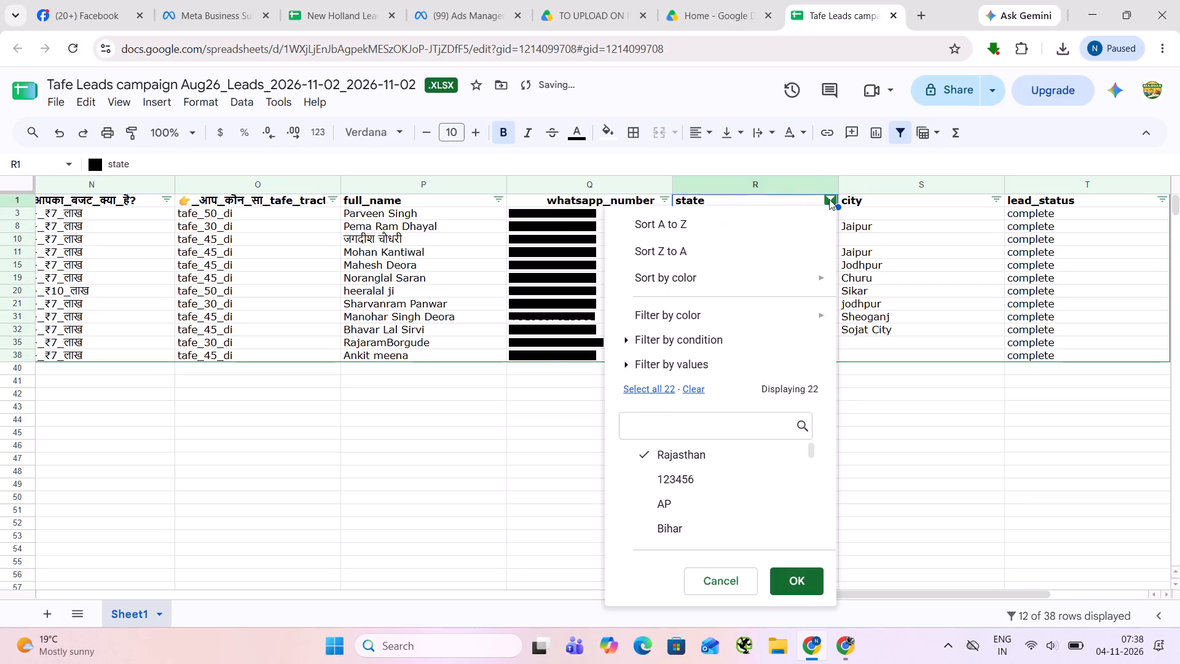
click(702, 384)
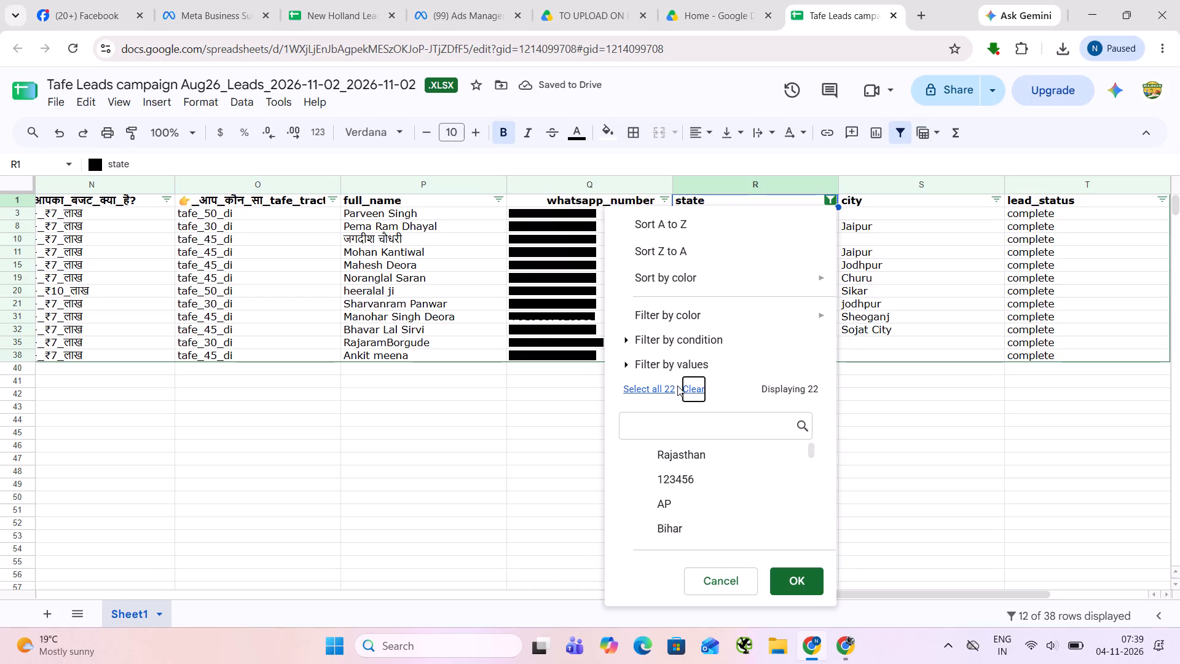
click(660, 387)
click(682, 455)
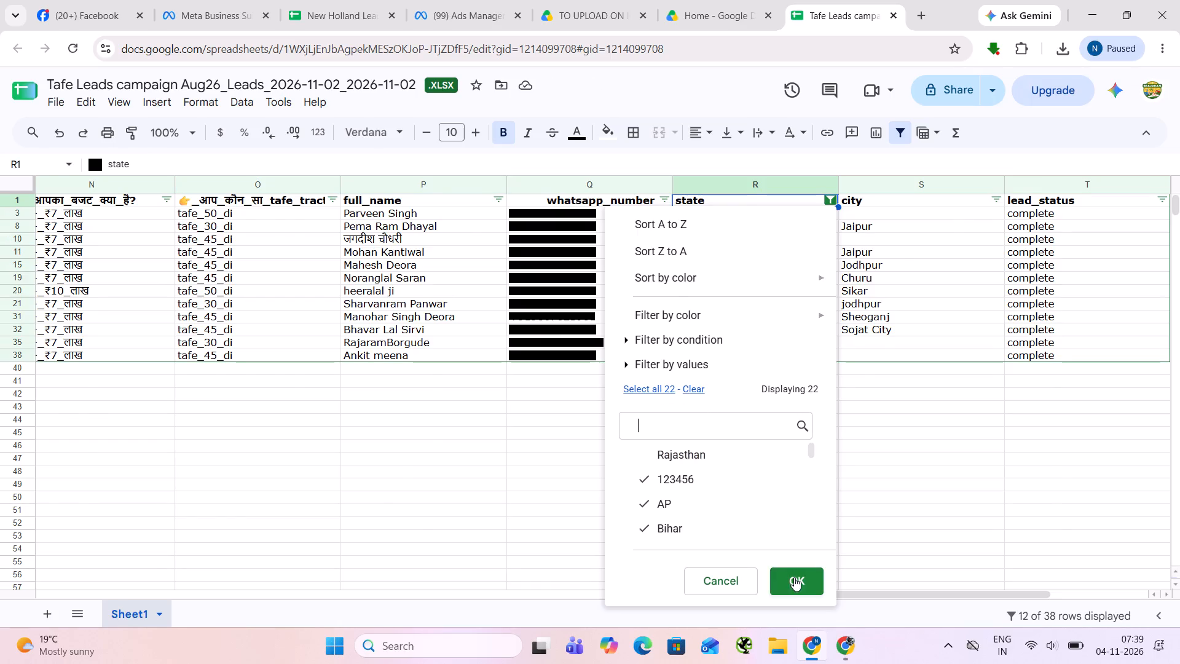
click(794, 577)
Replace the misspelled state in row 2 with Uttar Pradesh.
click(751, 218)
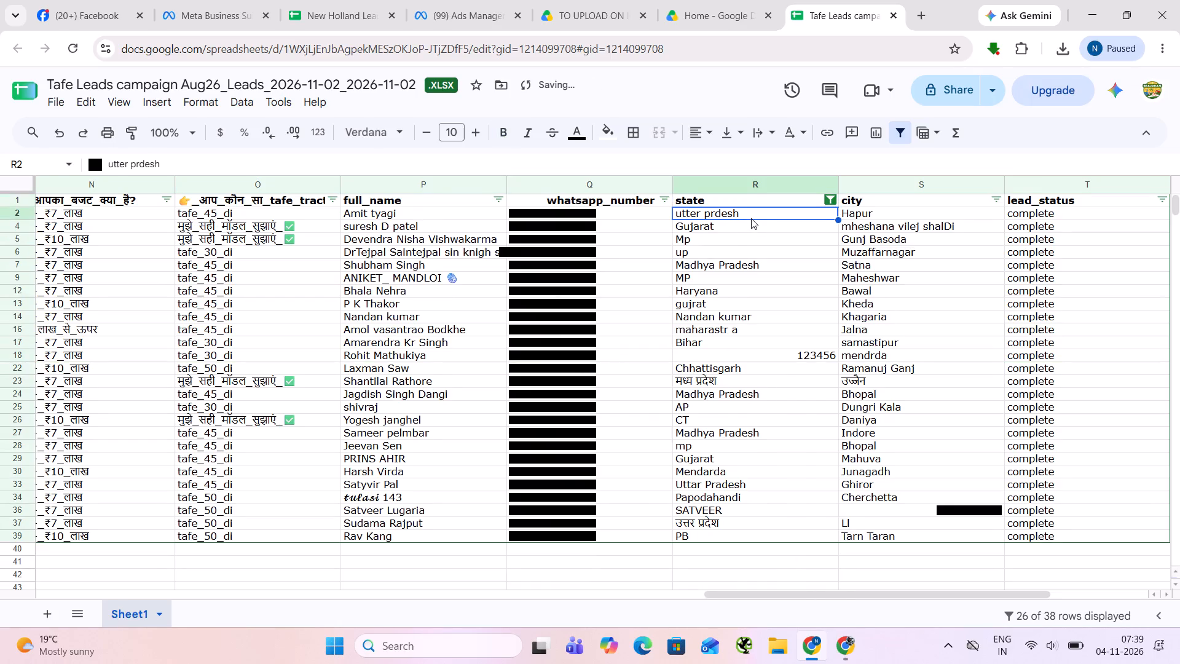
text(Uttar Prade)
text(sh)
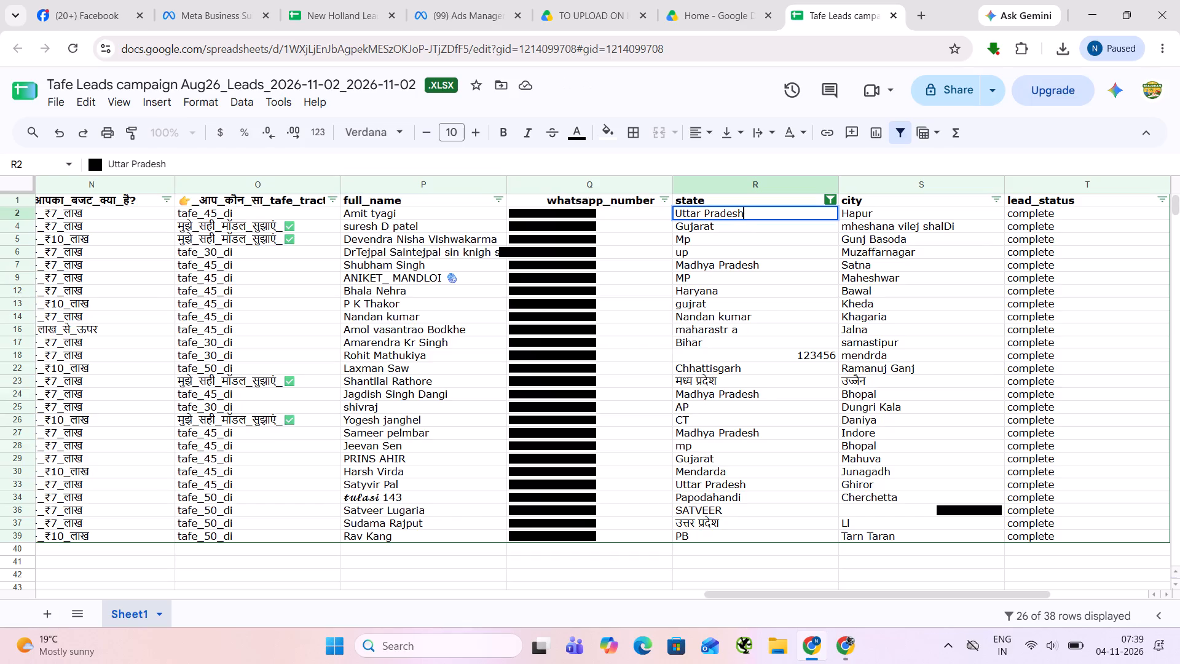
key(Right)
Clear the city entry of the Gujarat lead in row 4.
key(Down)
key(BackSpace)
key(Left)
key(Down)
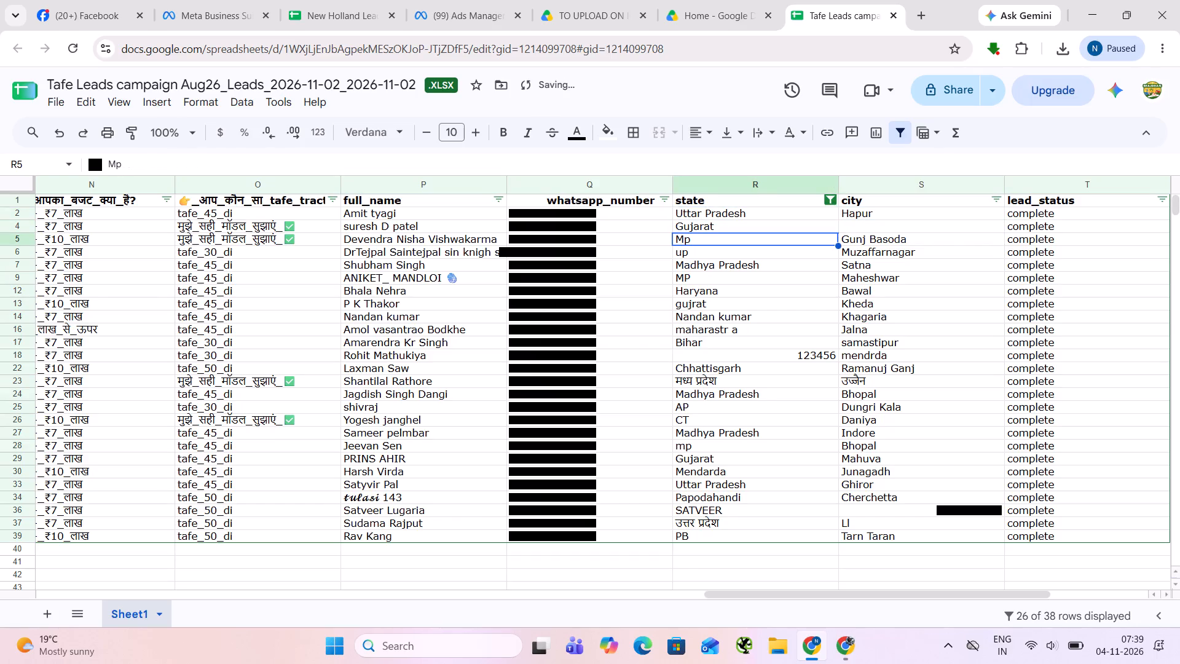
Replace the abbreviated state in row 5 with Madhya Pradesh.
text(Madhya)
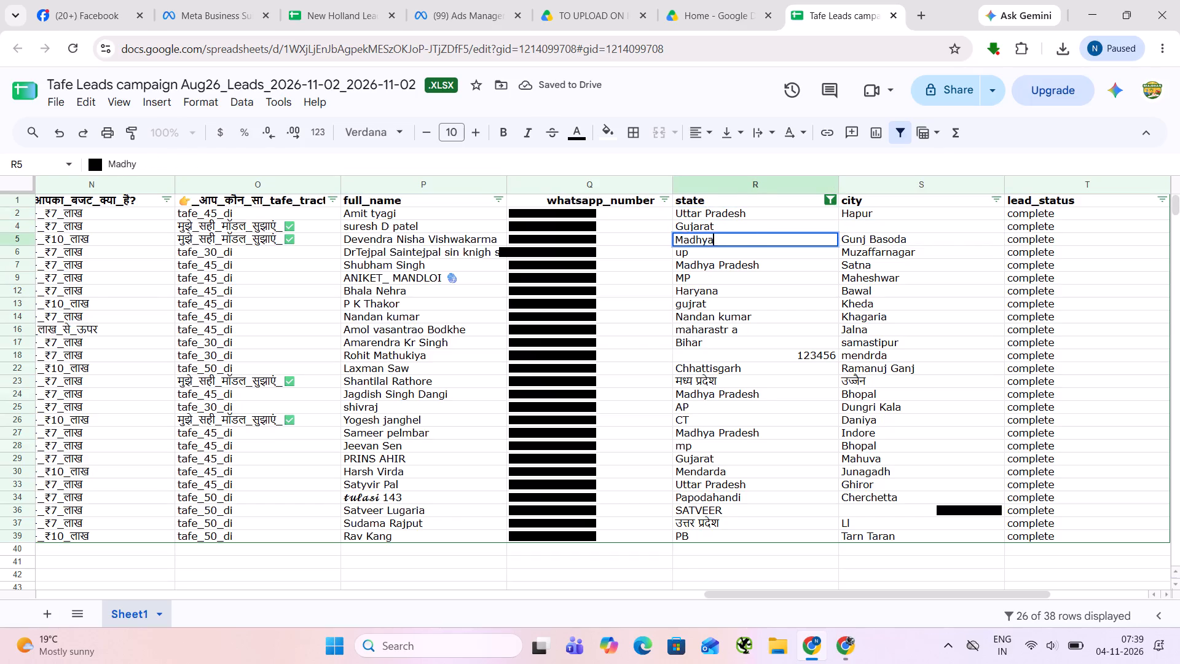
key(space)
key(Return)
Copy Uttar Pradesh from the state cell in row 2 over the abbreviated state in row 6.
key(Right)
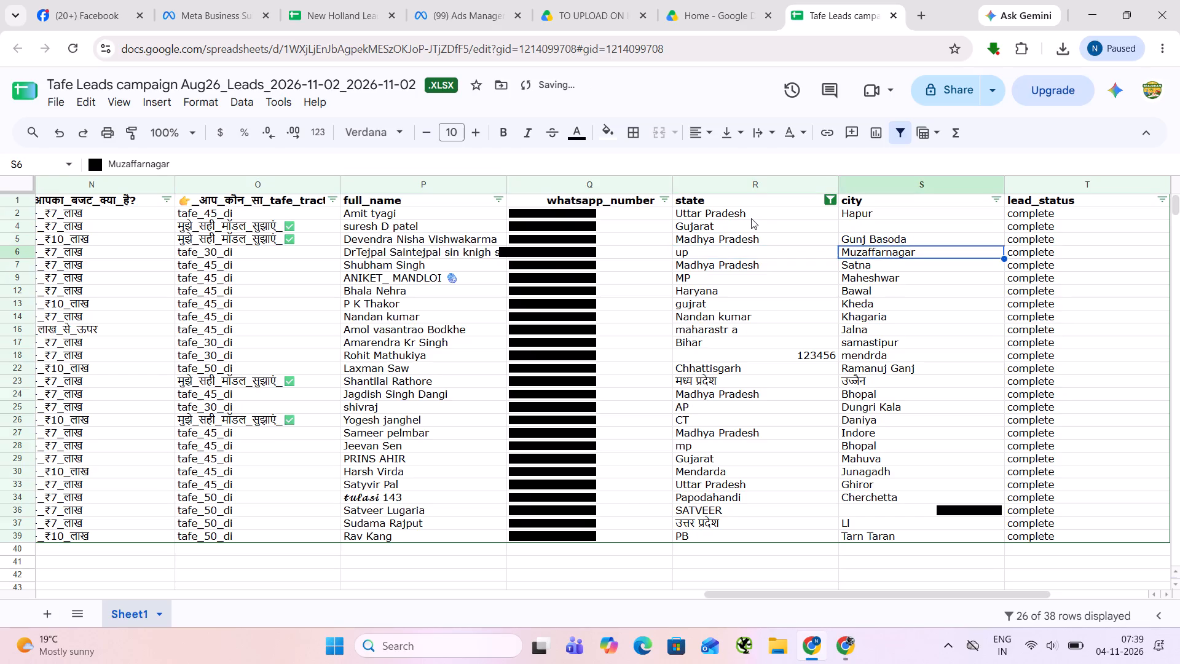
key(Left)
key(Up)
key(Up)
key(Up)
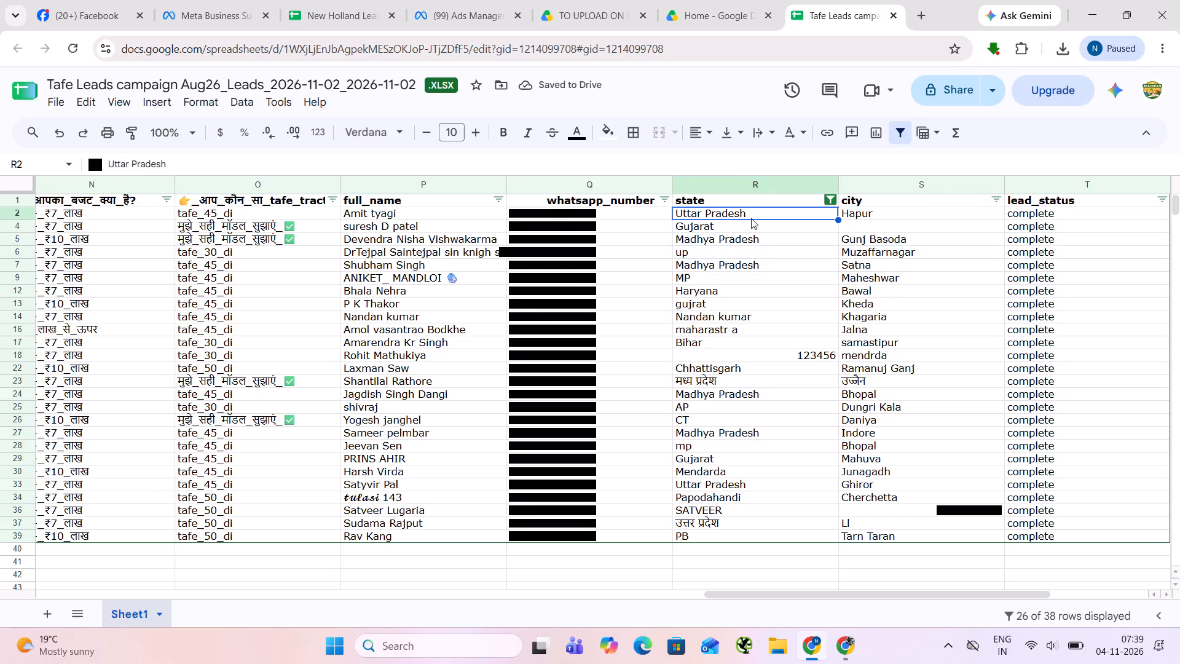
key(ctrl+c)
key(Down)
key(Down)
key(Down)
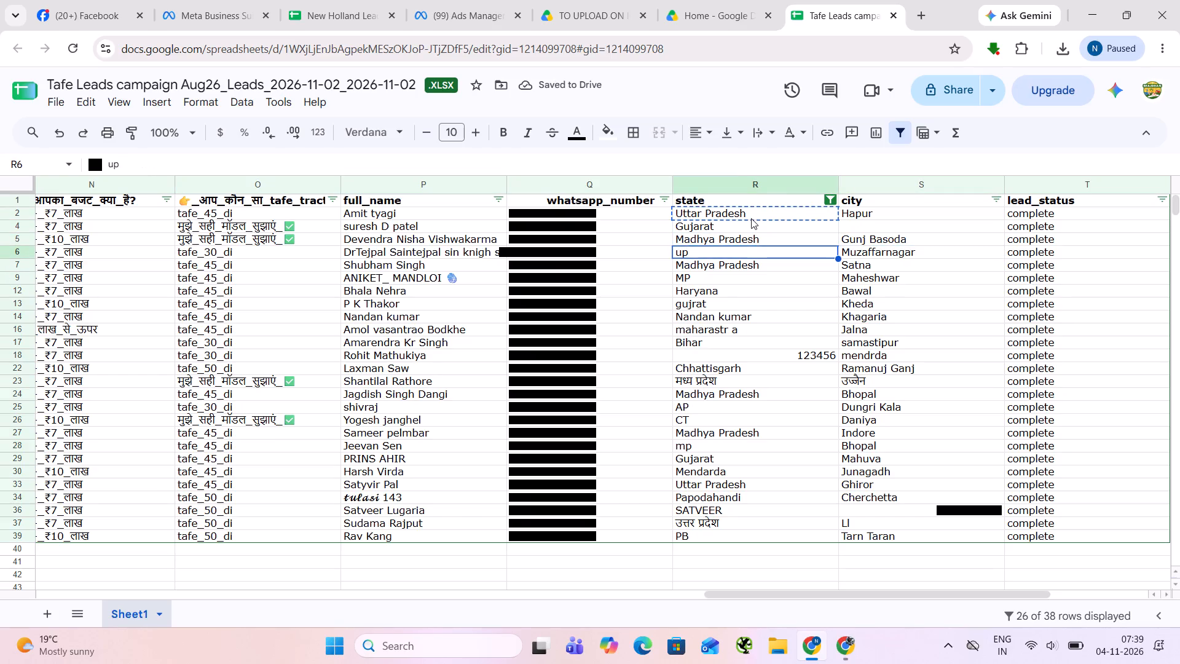
key(ctrl+v)
Copy Madhya Pradesh from the state cell in row 7 over the abbreviated state in row 9.
key(Down)
key(ctrl+c)
key(Down)
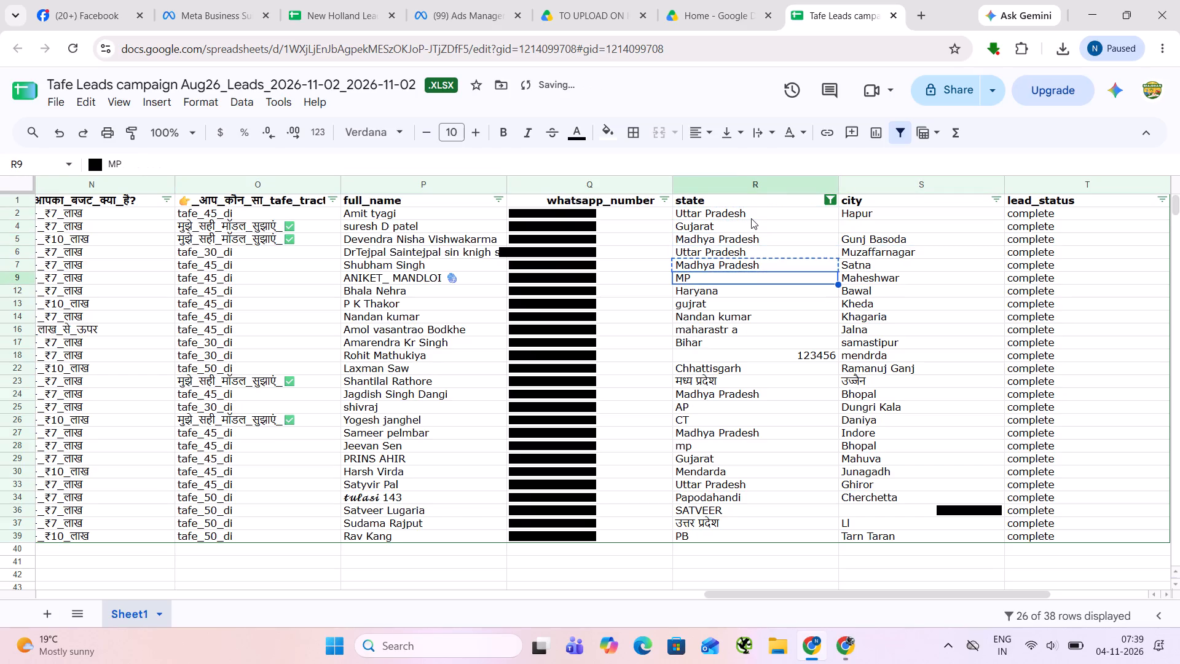
key(ctrl+v)
Replace the misspelled state in row 13 with Gujarat.
key(Down)
key(Down)
text(Gujarat)
key(Down)
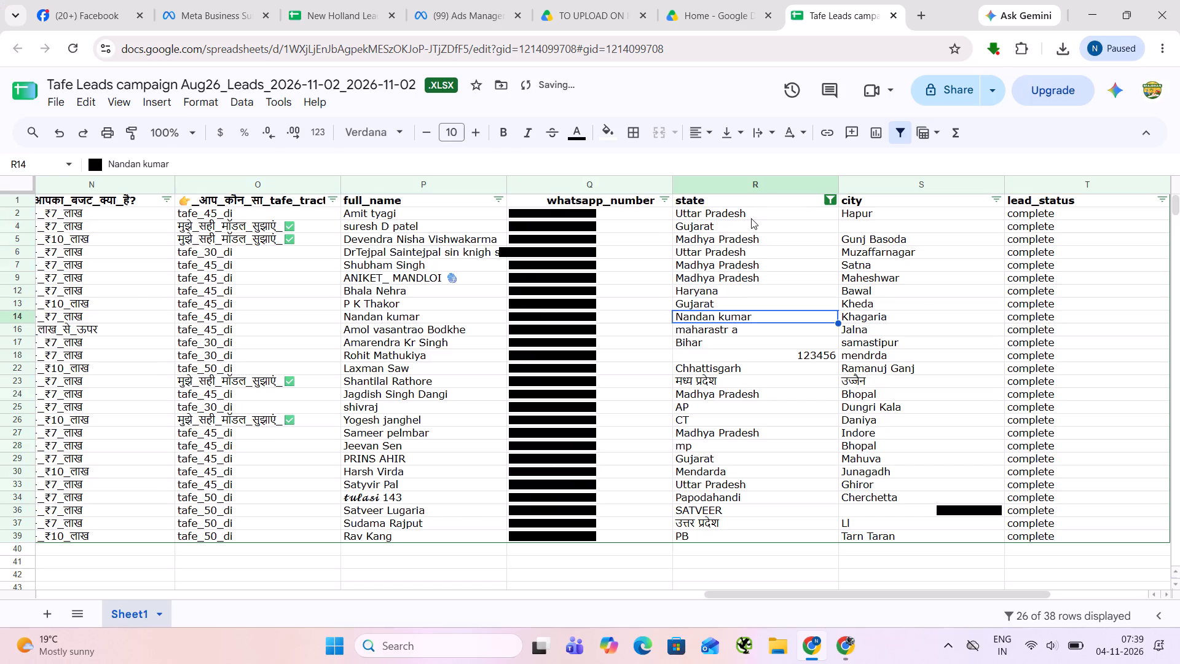
Clear the person's name from the state cell in row 14 and copy Uttar Pradesh from row 6 into it.
key(BackSpace)
key(Up)
key(Up)
key(Up)
key(Up)
key(Up)
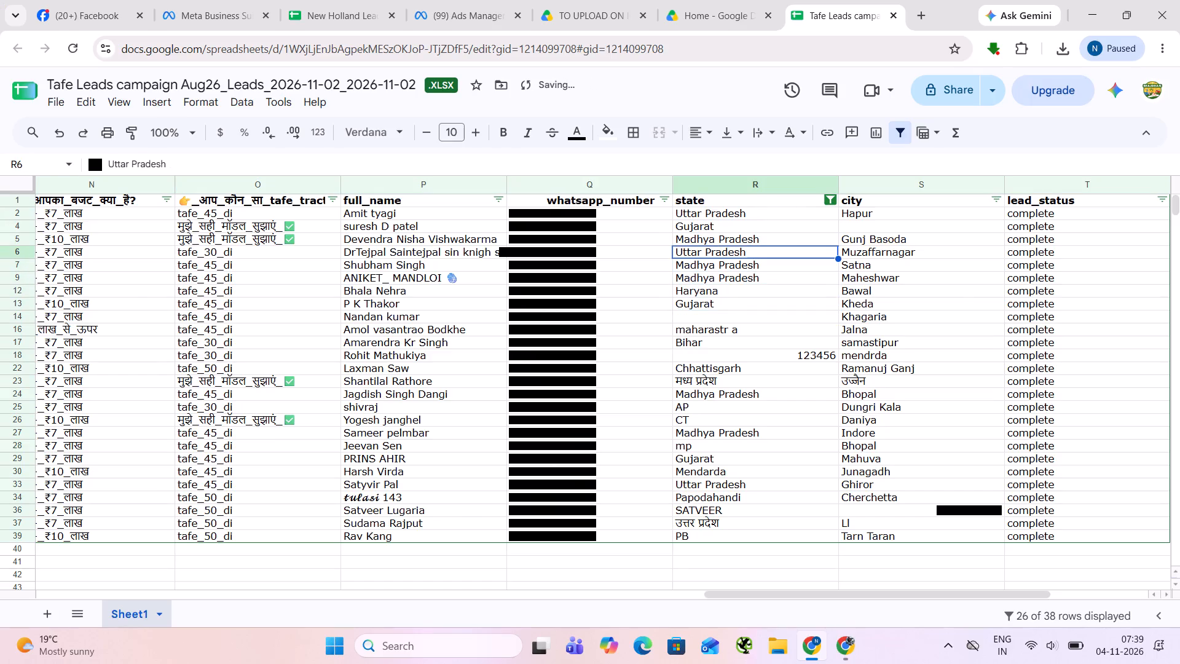
key(ctrl+c)
key(Down)
key(Down)
key(Down)
key(Down)
key(Down)
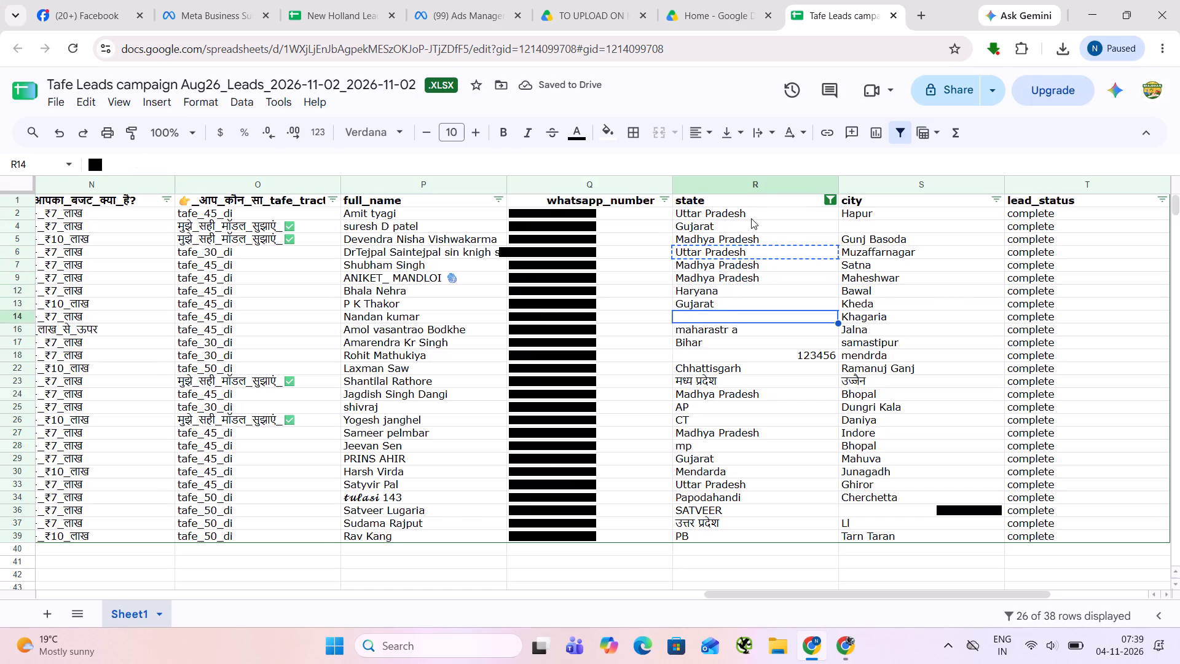
key(ctrl+v)
Replace the misspelled state in row 16 with Maharashtra.
key(Down)
text(Maharashtra)
key(Right)
Clear the city entries in rows 17, 18 and 22, along with the numeric state entry in row 18.
key(Down)
key(BackSpace)
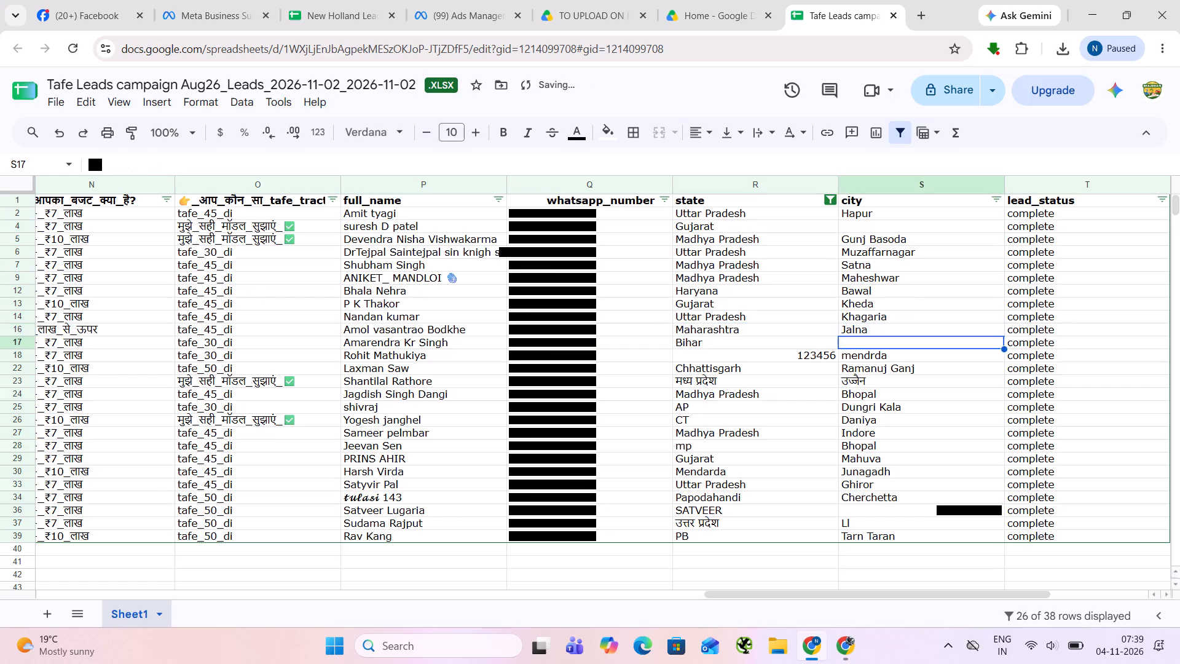
key(Left)
key(Down)
key(BackSpace)
key(Right)
key(BackSpace)
key(Down)
key(BackSpace)
Enter Chattisgarh as the state in row 22.
key(Left)
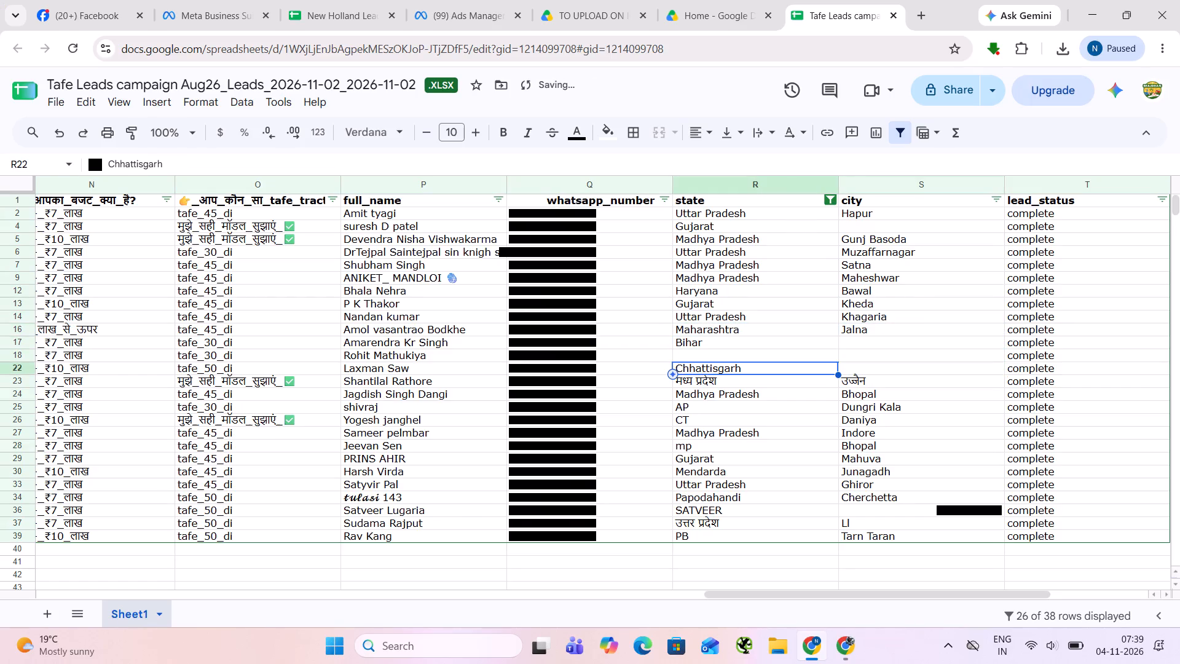
text(Chattisgarh)
key(Right)
Clear the Hindi city entry in row 23 and set that row's state to Madhya Pradesh.
key(Down)
key(BackSpace)
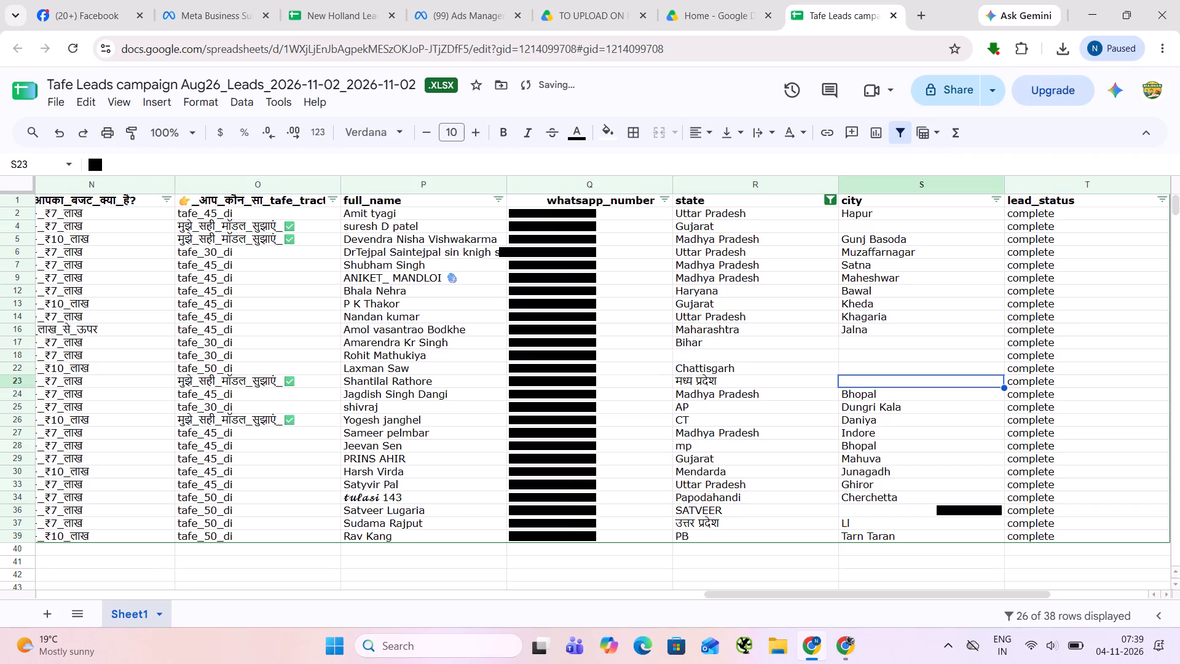
key(Left)
text(Madhya)
key(space)
key(Return)
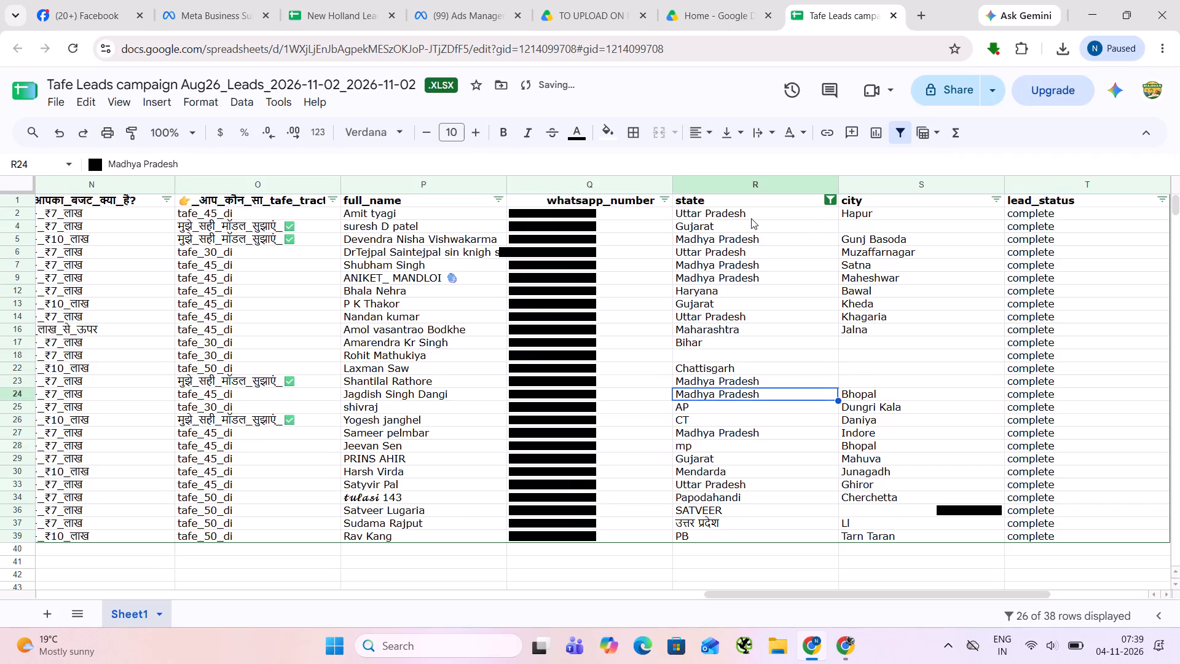
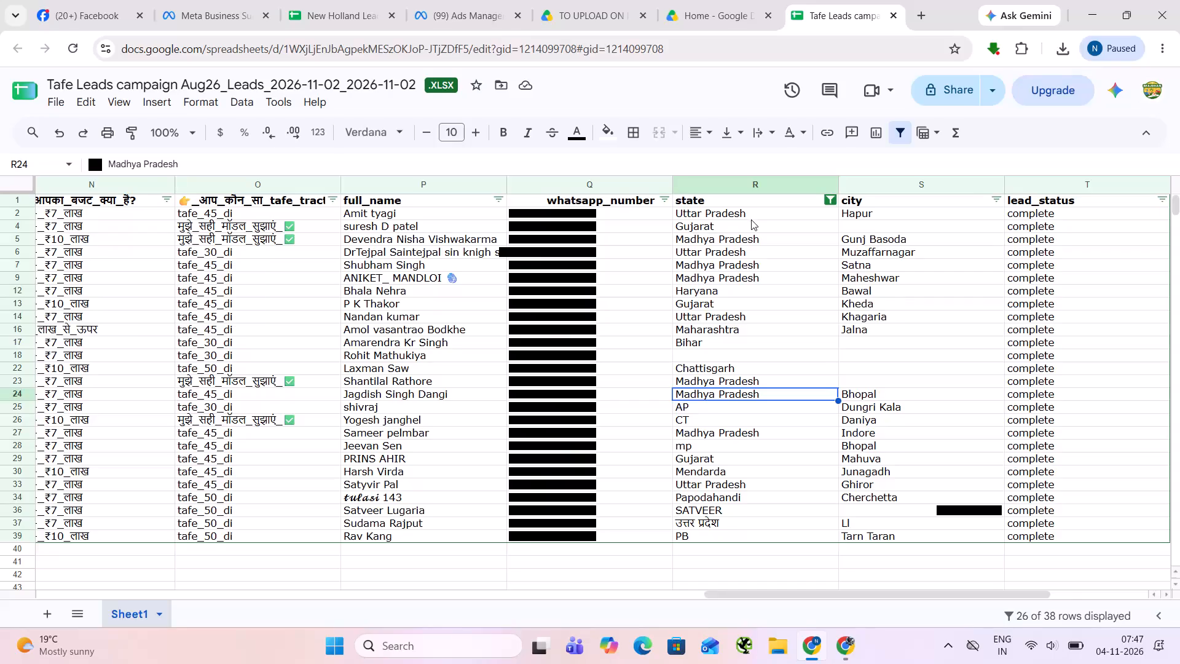
Replace the abbreviated state in row 25 with Andhra Pradesh.
click(717, 405)
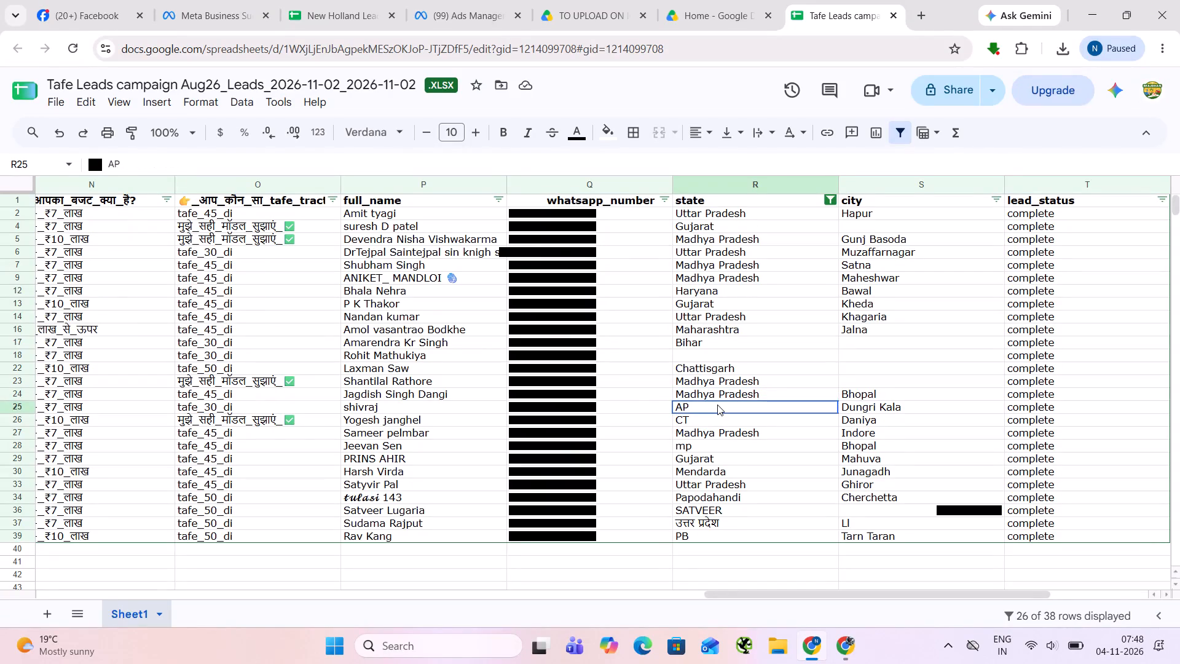
text(Andhra Pradesh)
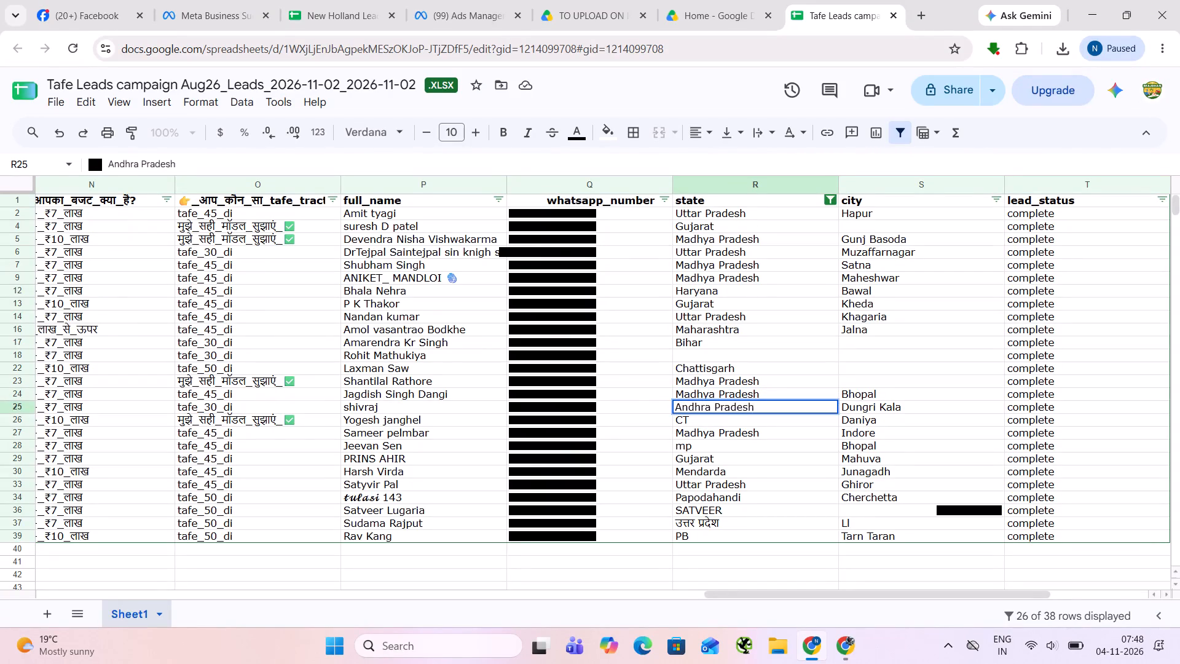
Clear the city entry in row 26 and set that row's state to Chattisgarh, copied from row 22.
key(Right)
key(Down)
key(BackSpace)
key(Left)
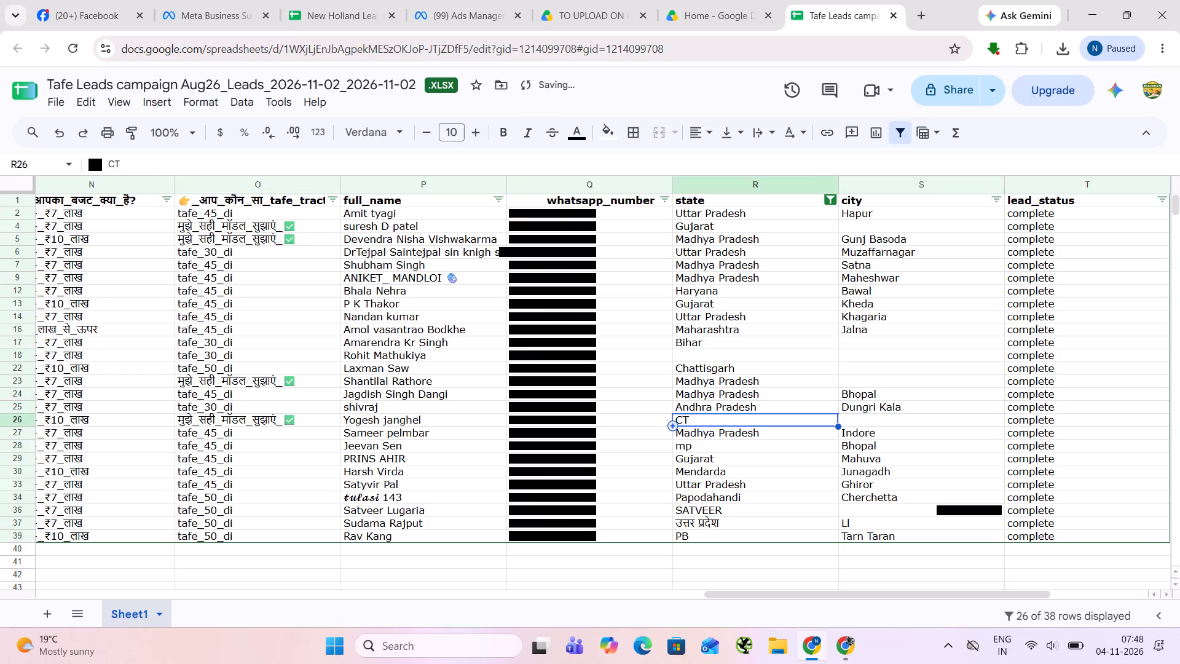
key(Up)
key(Up)
key(Up)
key(Up)
key(ctrl+c)
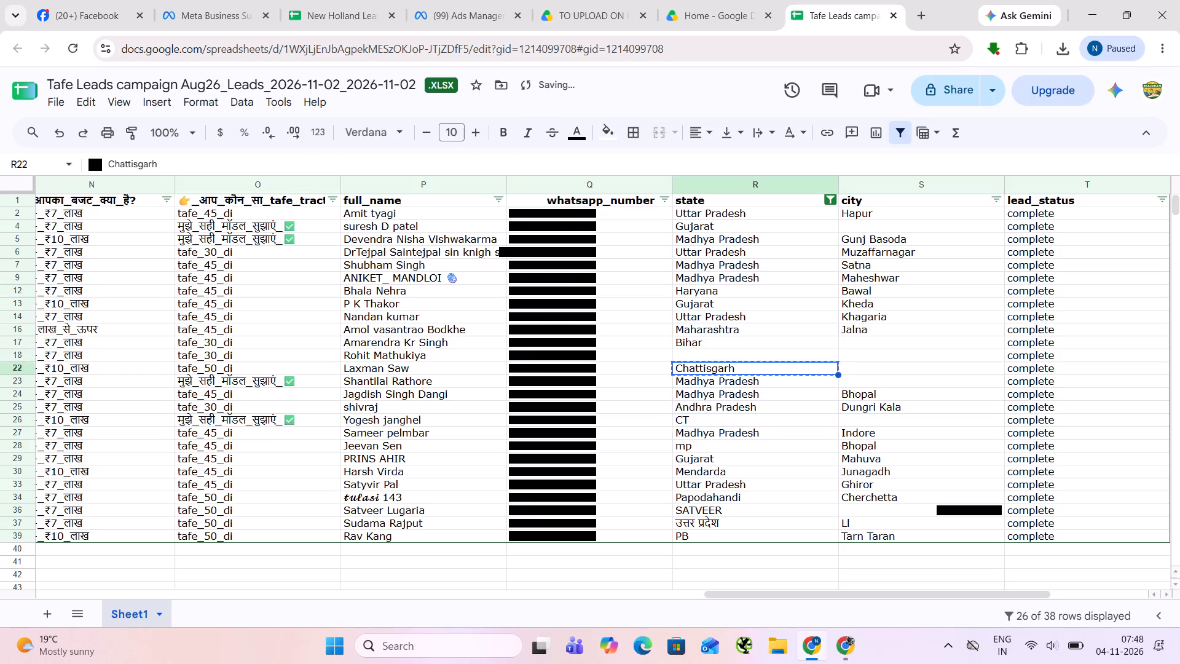
key(Down)
key(Down)
key(Down)
key(Down)
key(ctrl+v)
key(Down)
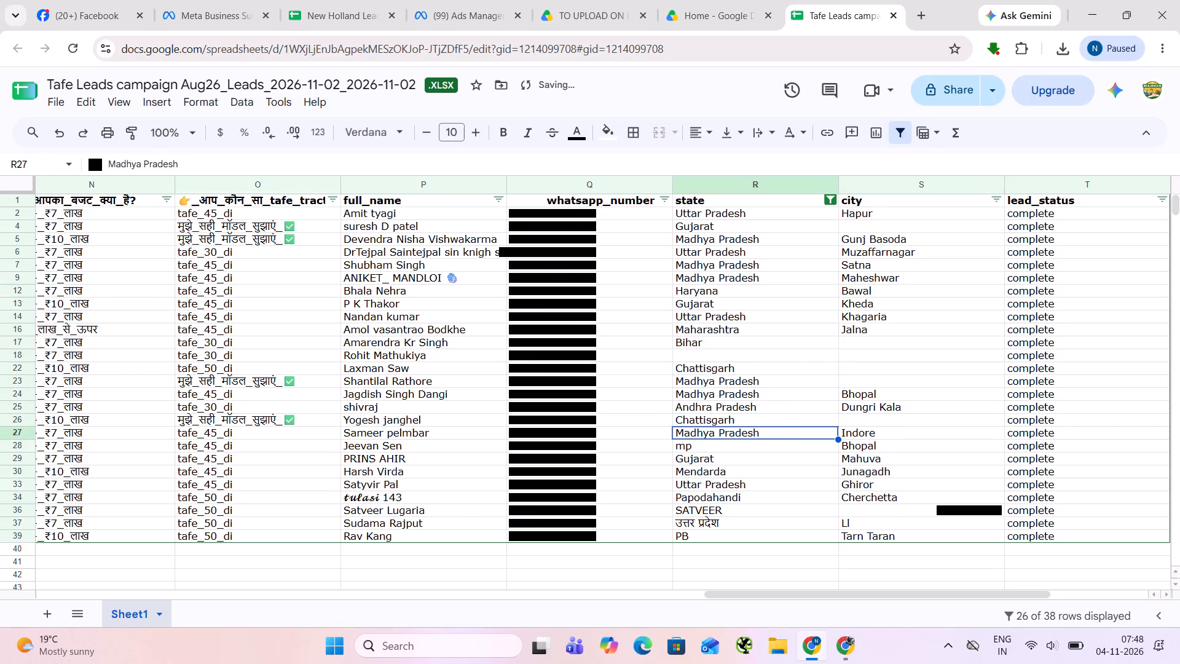
Replace the abbreviated state in row 28 with Madhya Pradesh, copied from row 27.
key(ctrl+c)
key(Down)
key(ctrl+v)
Replace the invalid state entry in row 30 with Gujarat.
key(Down)
key(Down)
key(ctrl+v)
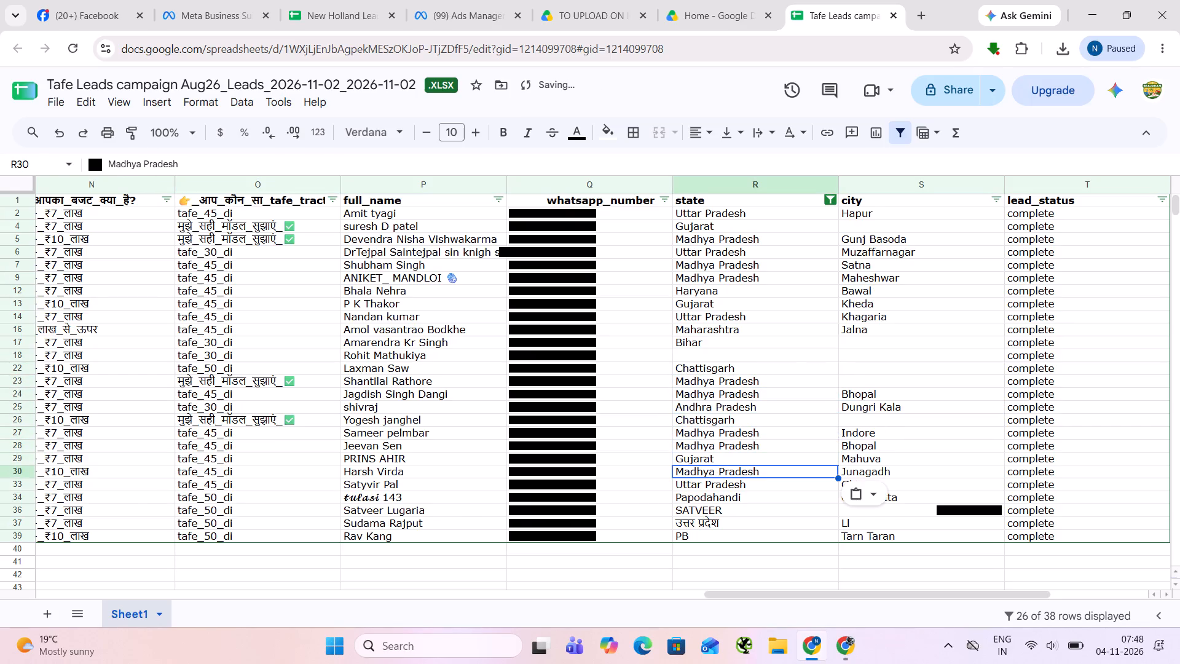
text(Gujarat)
key(Down)
Clear the invalid state and city entries in row 34 and the invalid state entry in row 36.
key(Down)
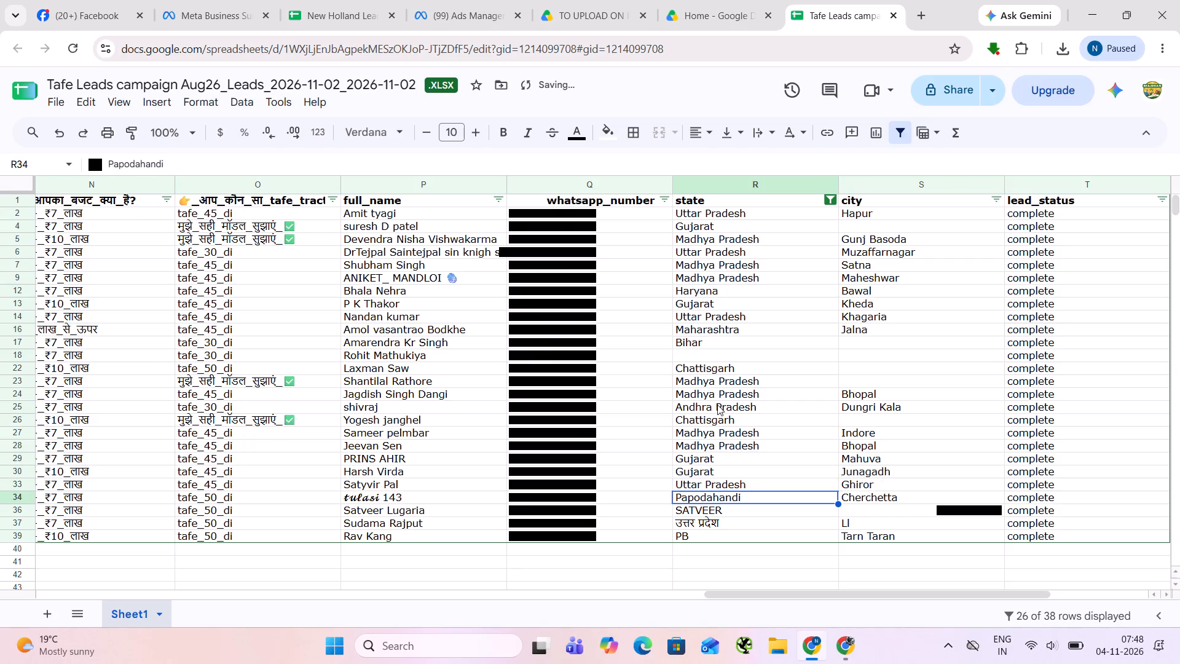
key(BackSpace)
key(Right)
key(BackSpace)
key(Down)
key(Left)
key(BackSpace)
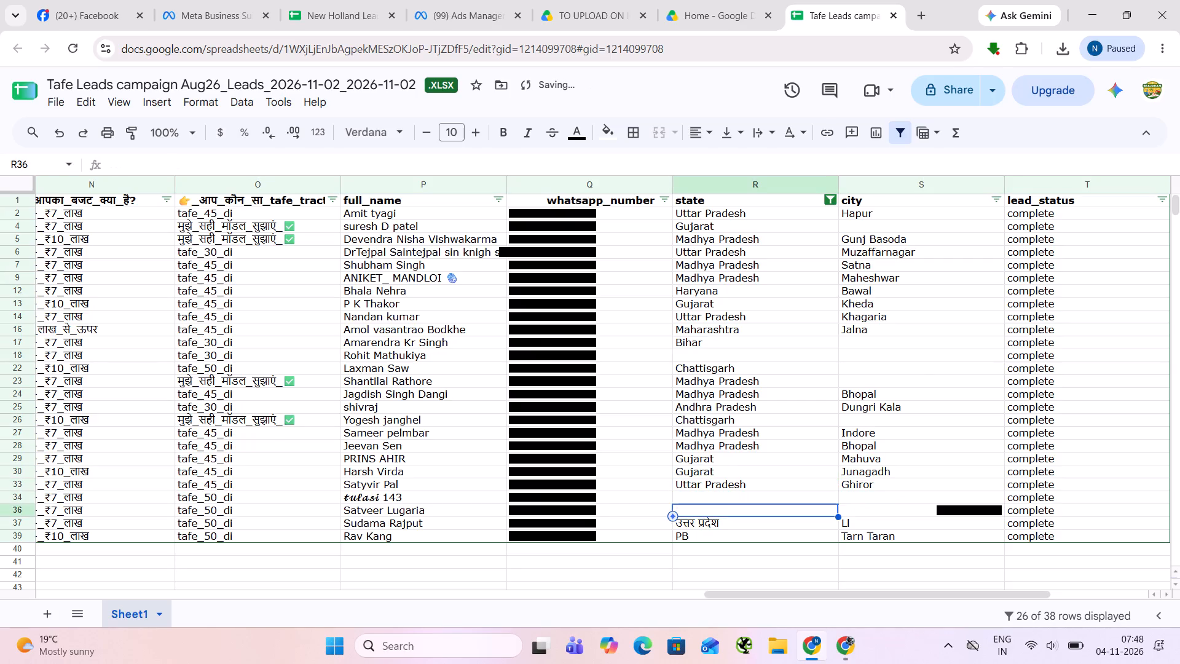
Replace the Hindi state name in row 37 with Uttar Pradesh, copied from row 33.
key(Up)
key(Up)
key(ctrl+c)
key(Down)
key(Down)
key(Down)
key(ctrl+v)
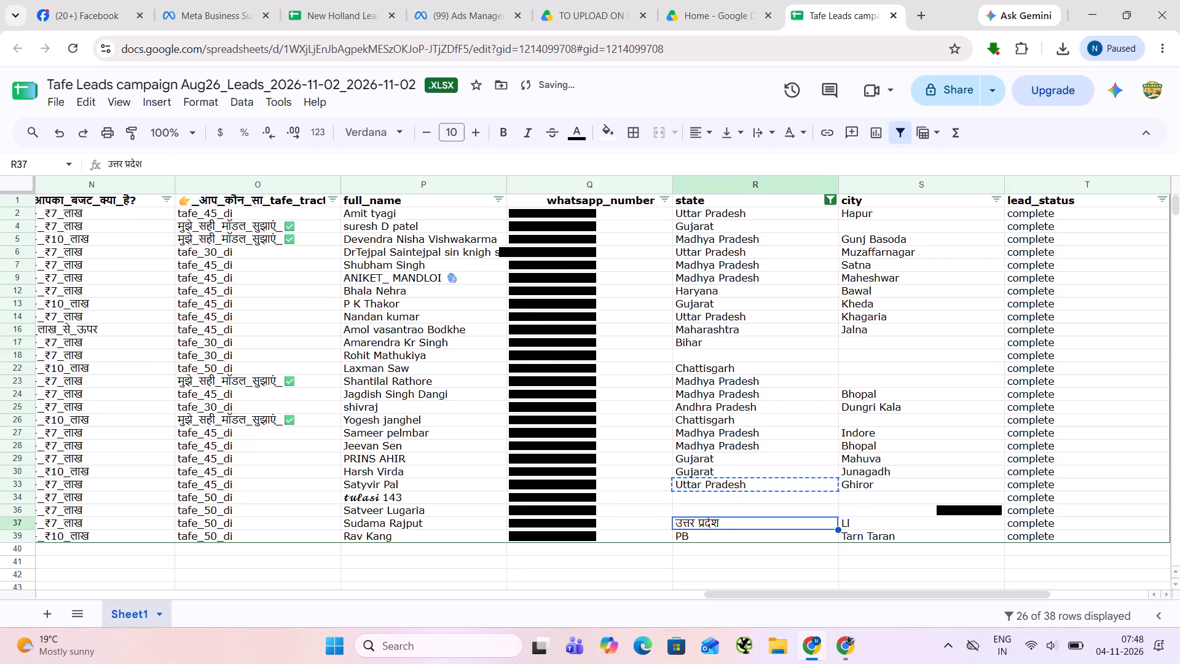
Clear the invalid city entries in rows 37 and 36.
key(Right)
key(BackSpace)
key(Up)
key(BackSpace)
Replace the abbreviated state in row 39 with Punjab.
key(Down)
key(Down)
key(Left)
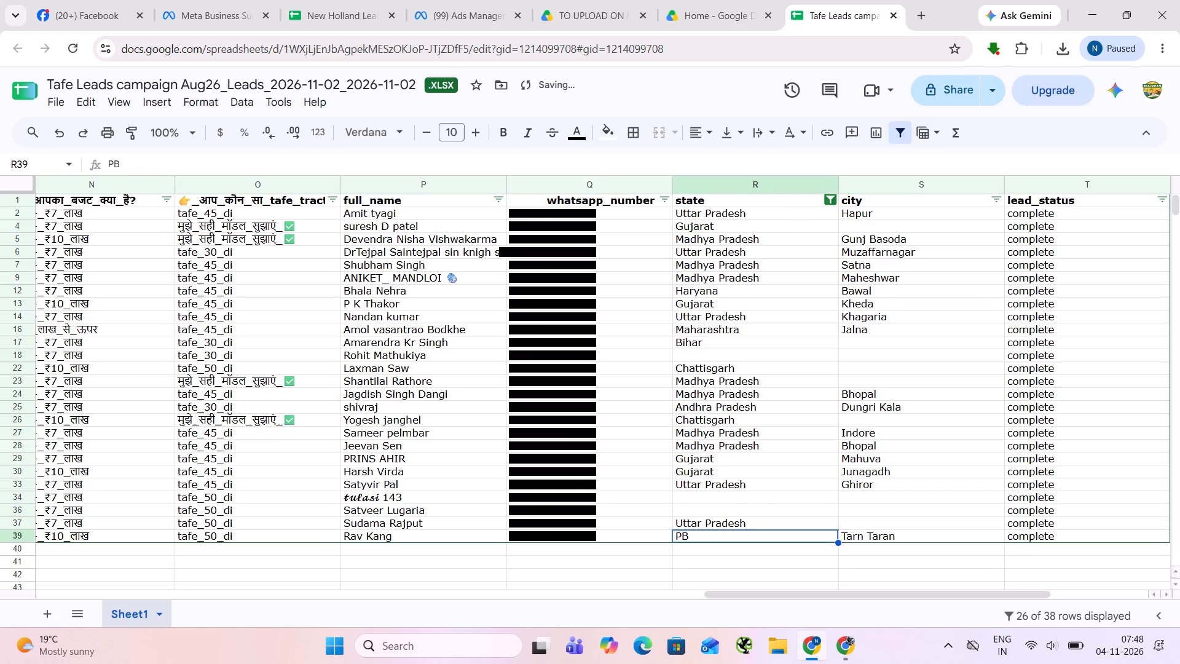
text(Punjab)
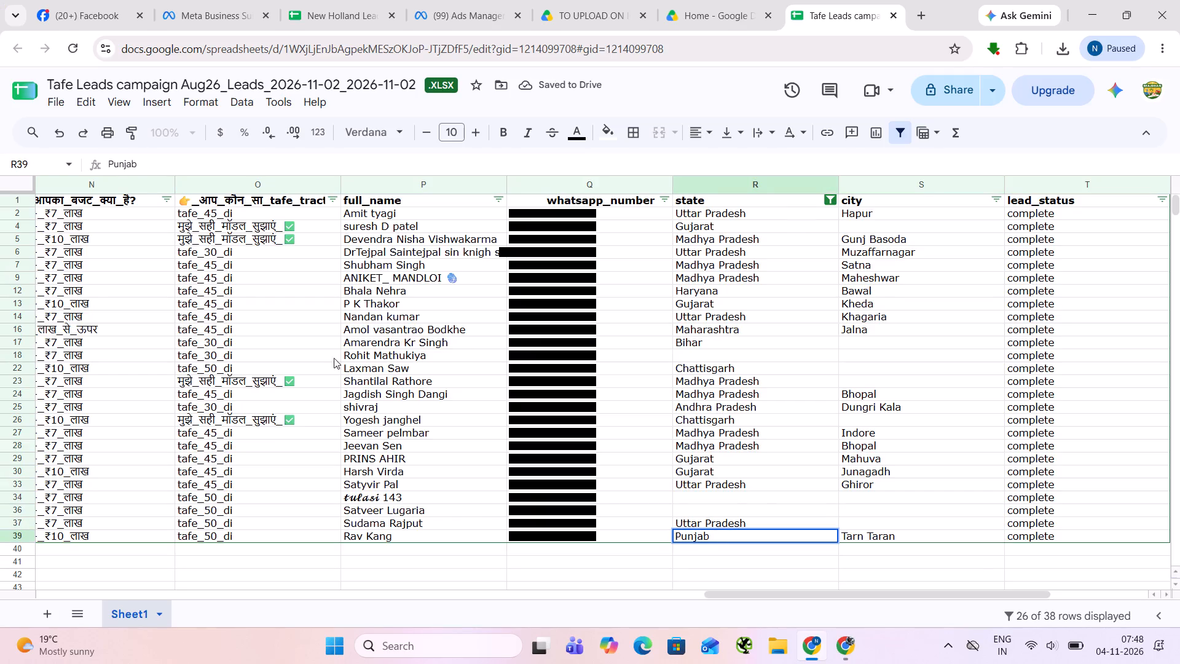
click(338, 340)
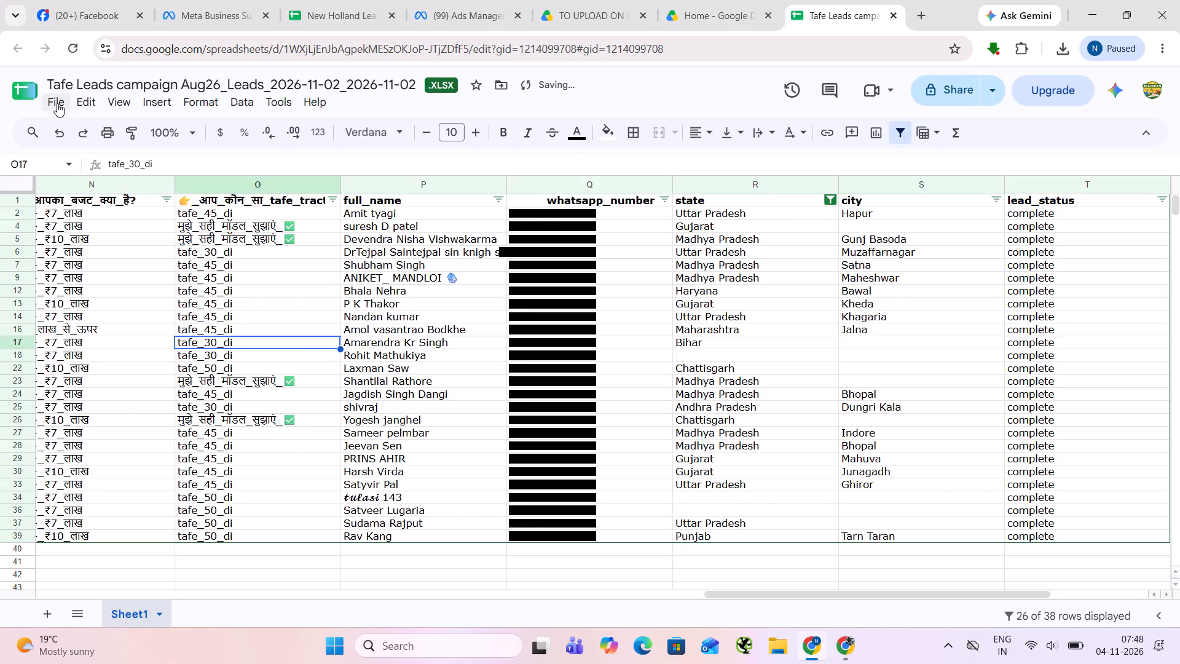
Start downloading the cleaned Tafe leads spreadsheet.
click(57, 103)
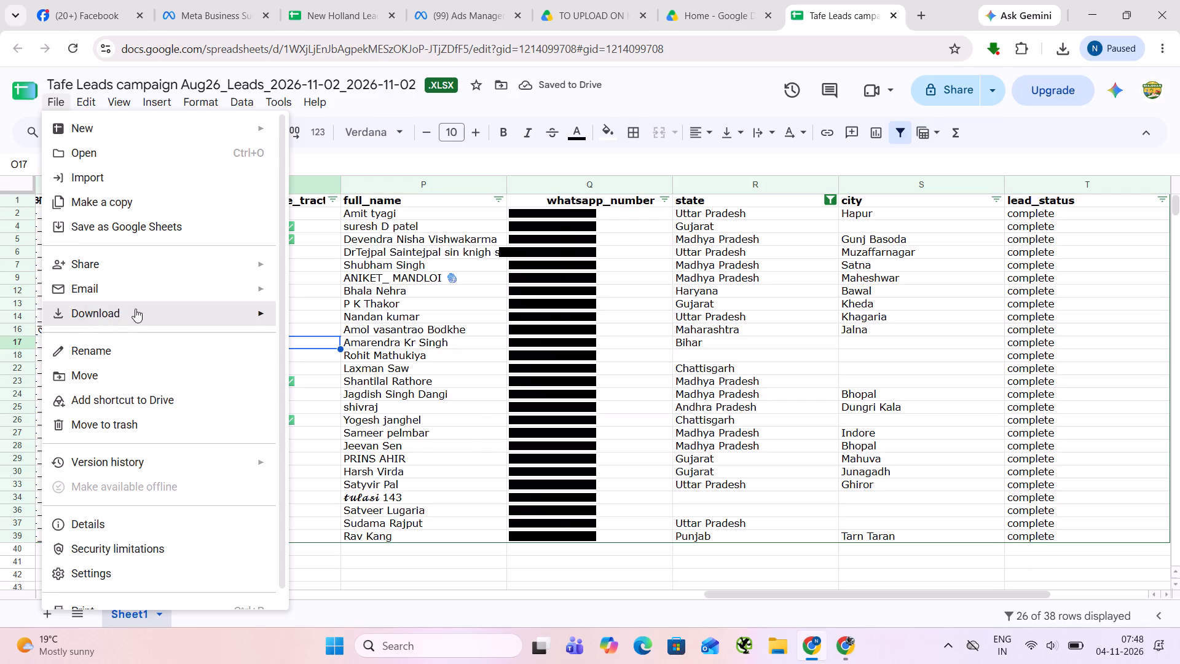
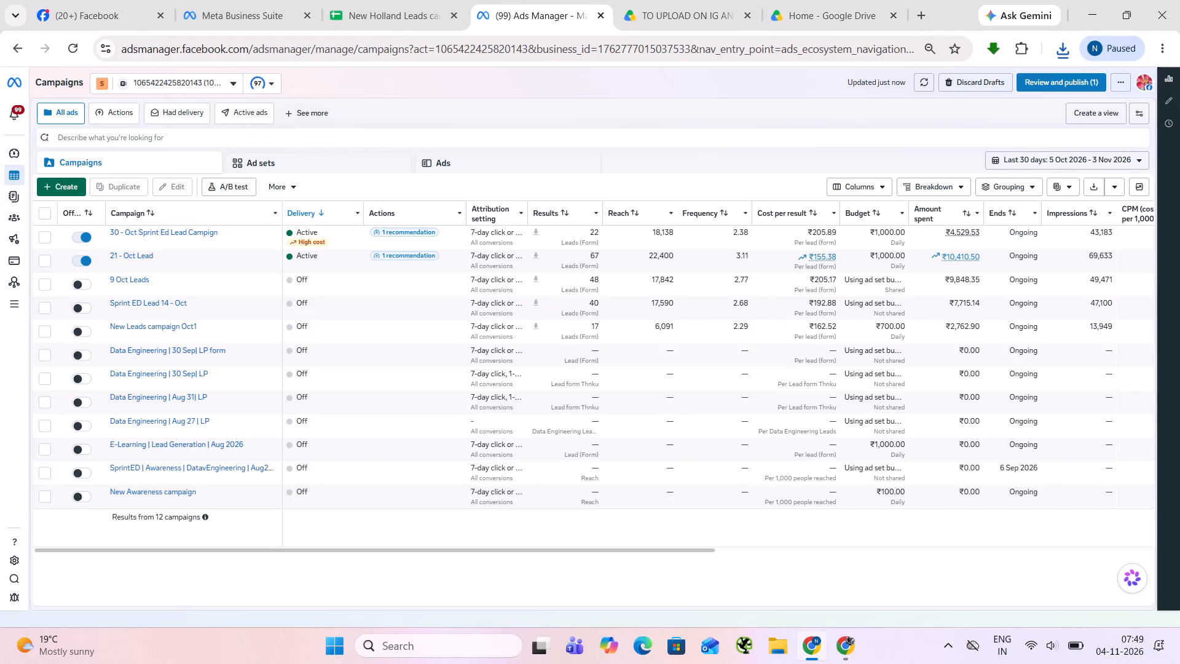
Set the Ads Manager campaign report's date range to 2 November 2026.
click(1098, 165)
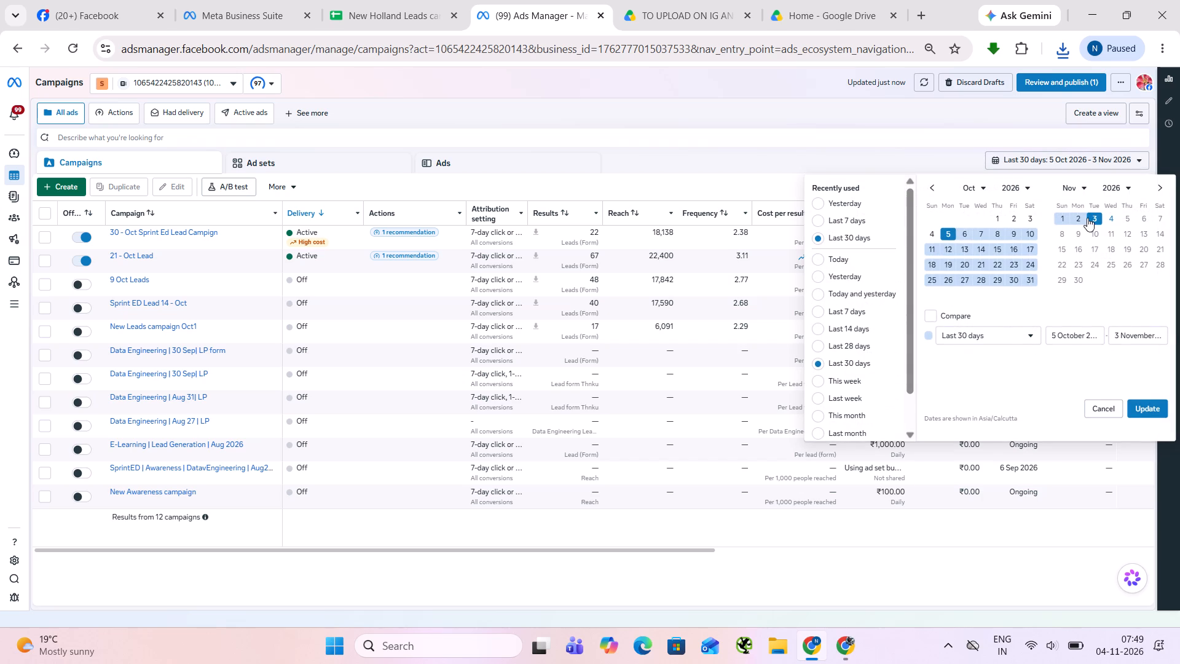
click(1080, 224)
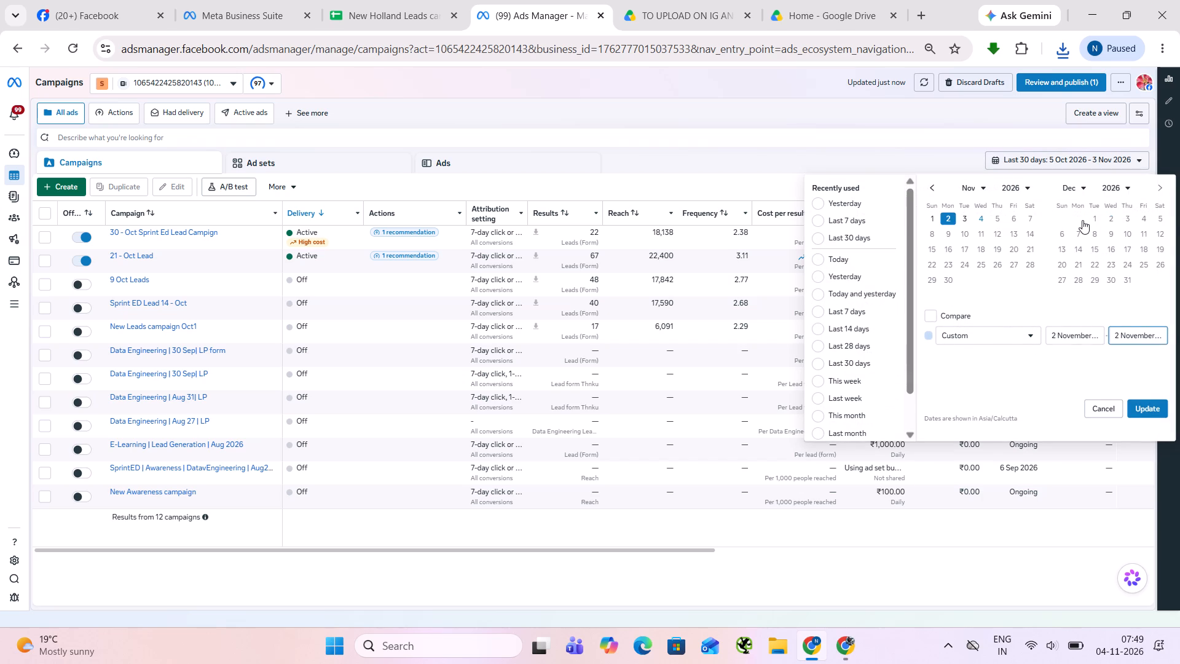
click(1154, 408)
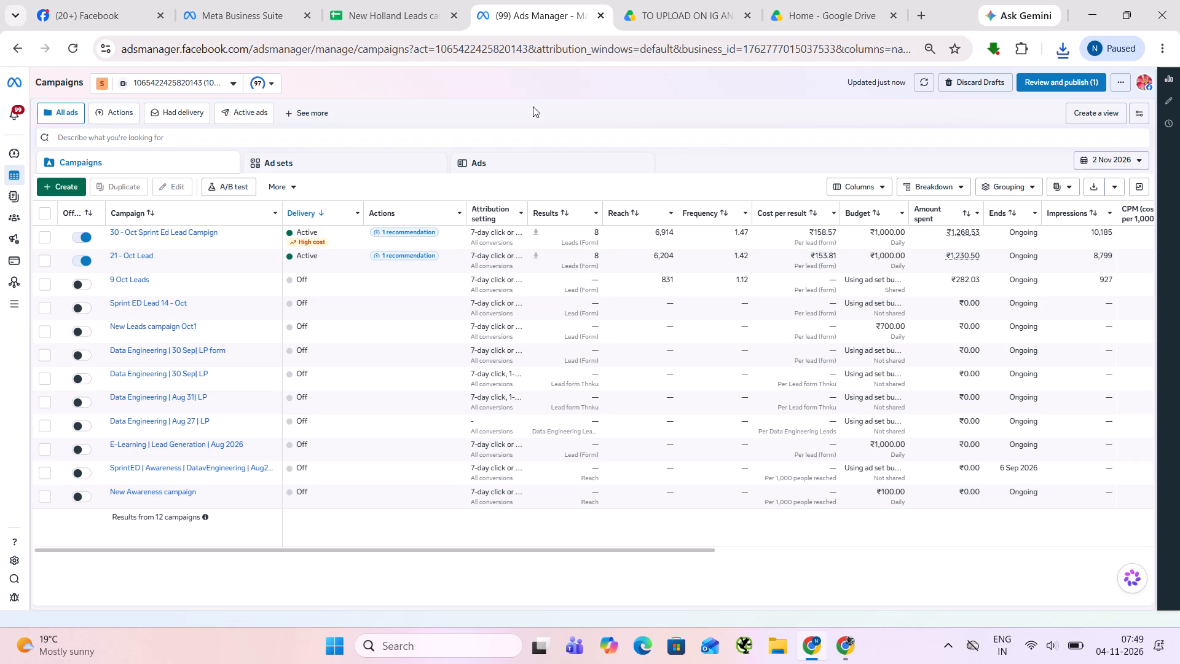
Close the New Holland leads spreadsheet.
click(389, 0)
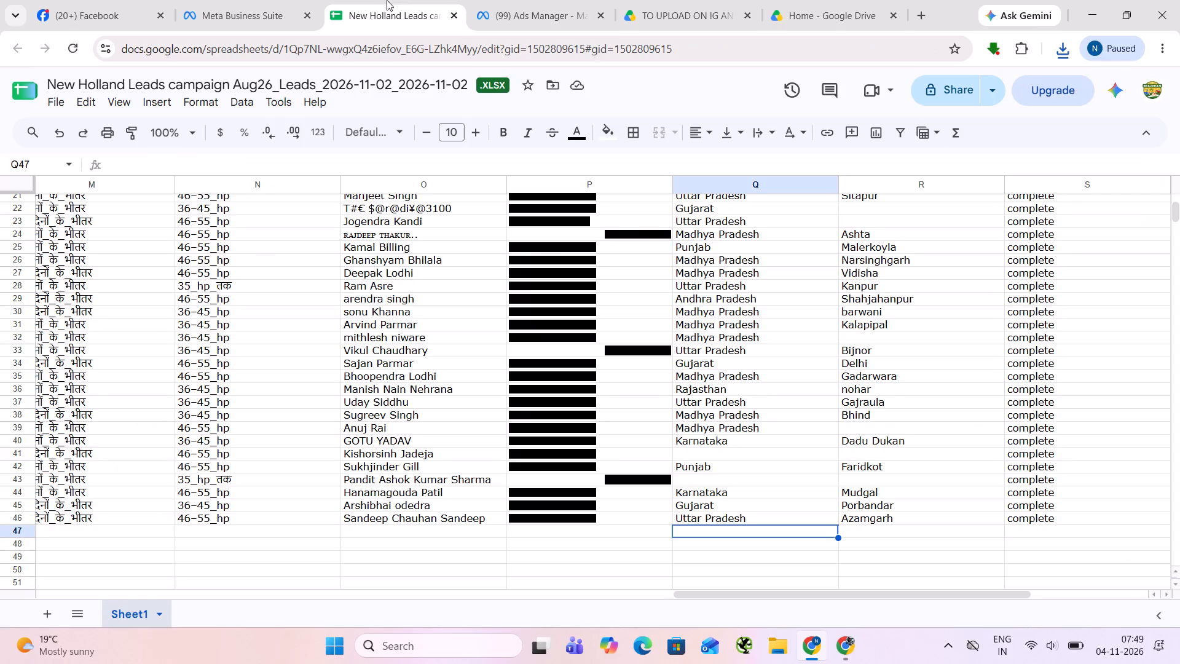
click(452, 14)
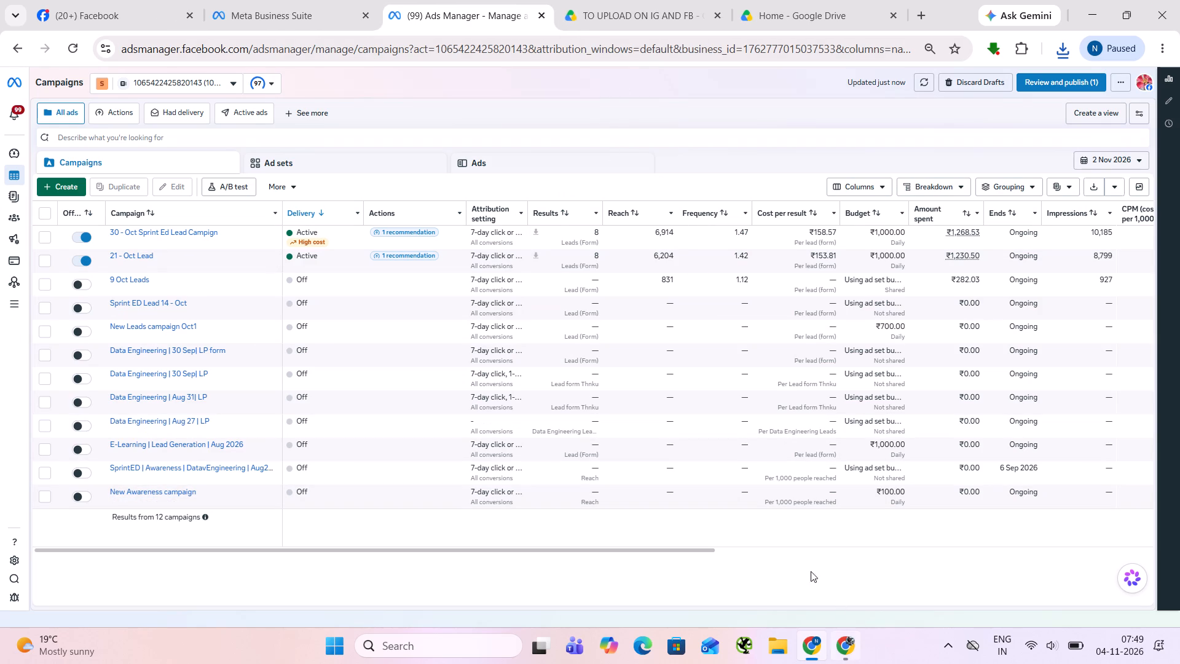
In Meta Business Suite, download yesterday's leads for Escorts Leads campaign Aug26 as an XLS file.
click(292, 2)
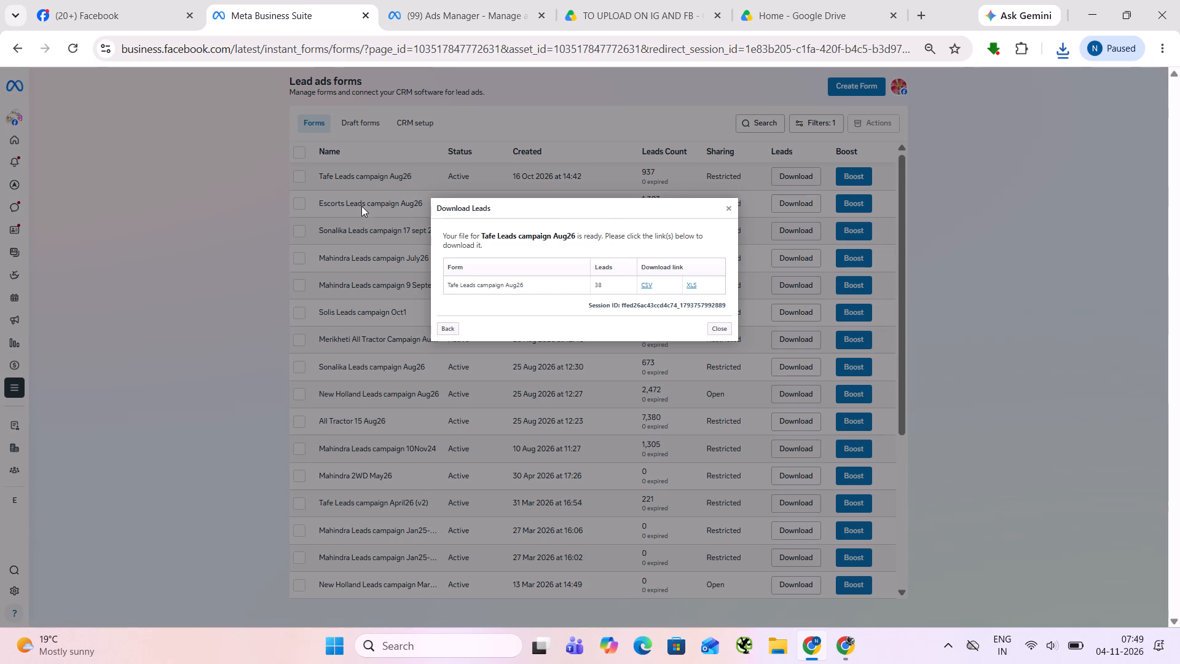
click(787, 206)
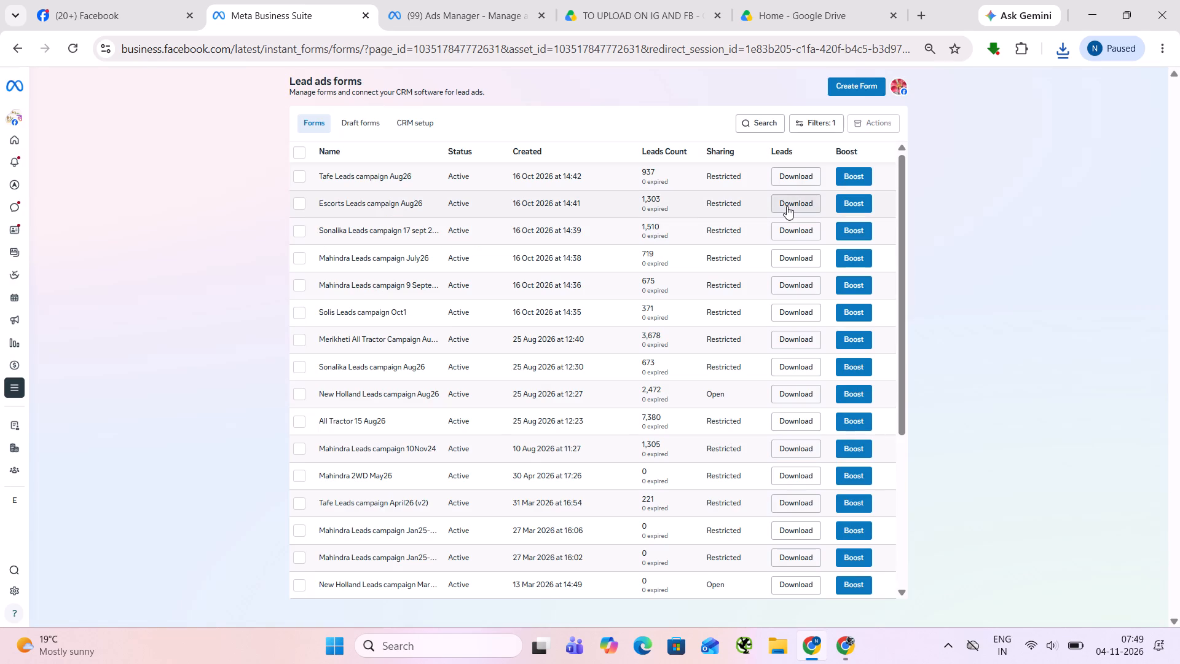
click(787, 206)
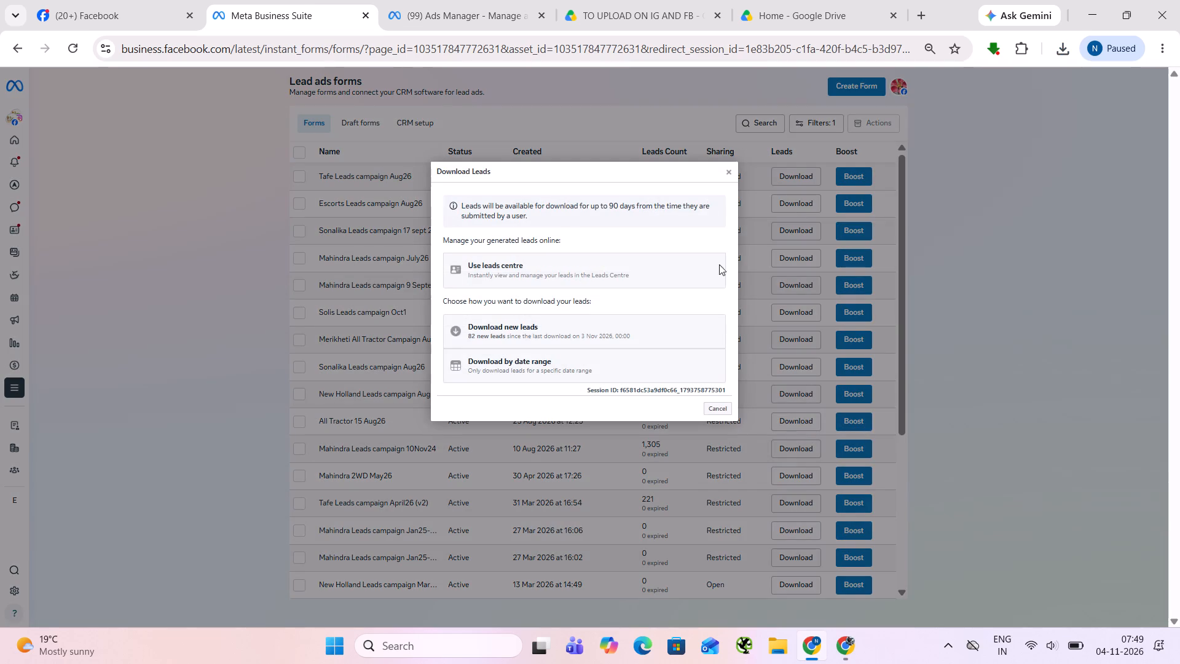
click(539, 378)
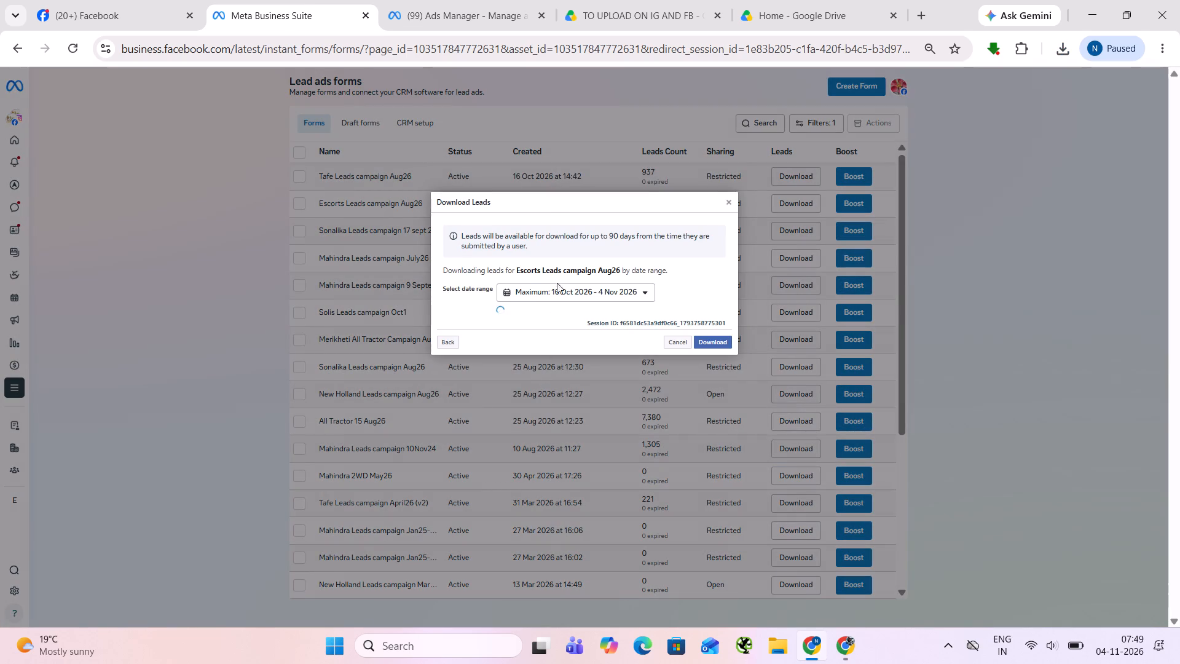
click(562, 276)
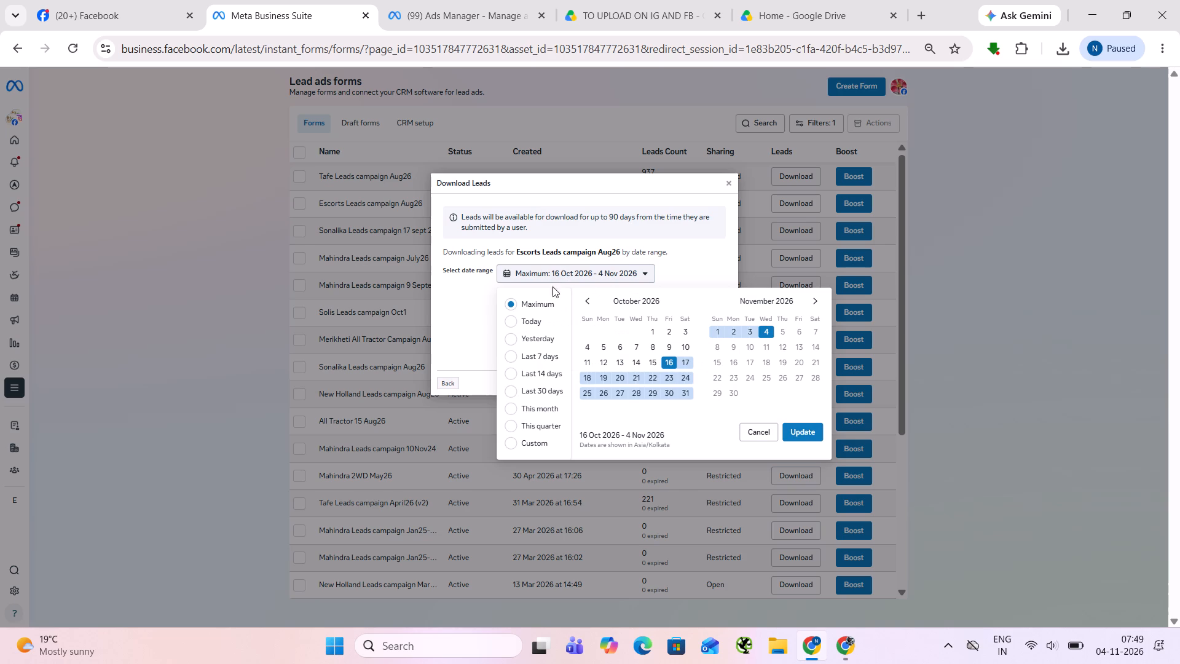
click(513, 337)
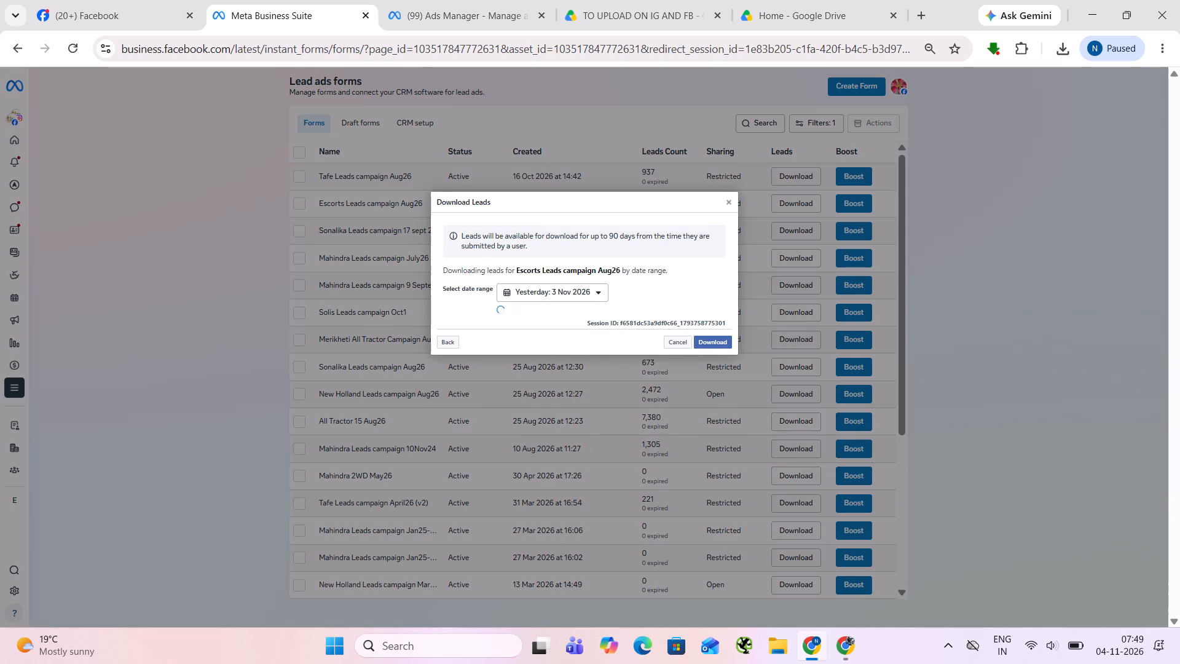
click(706, 380)
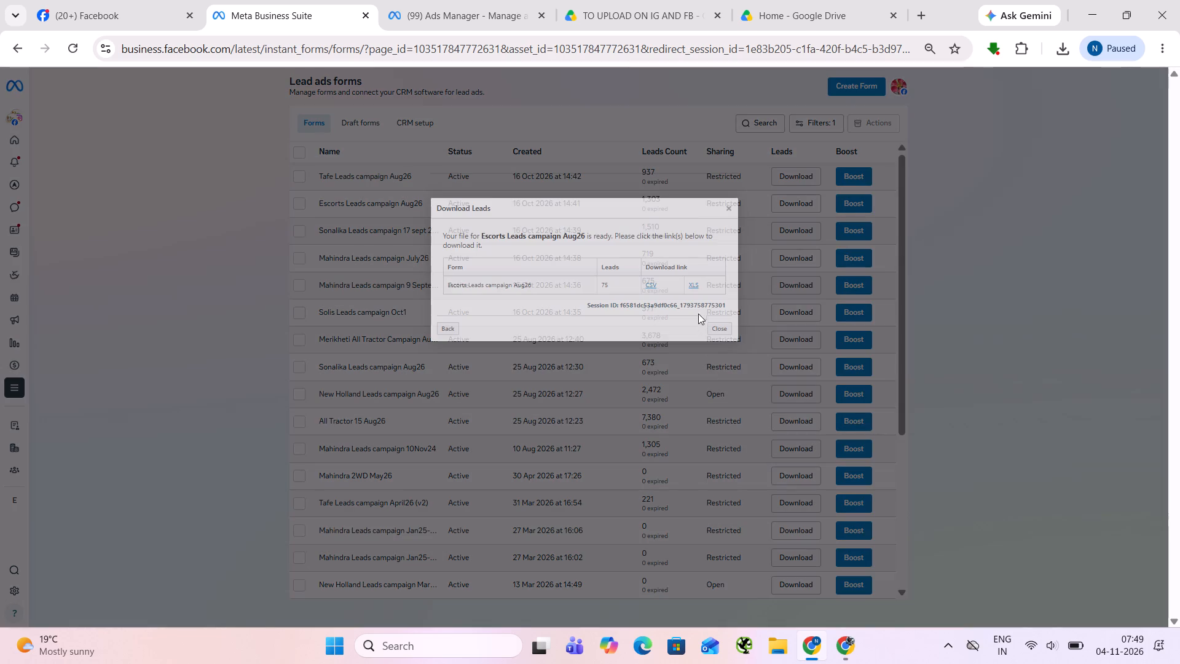
click(693, 283)
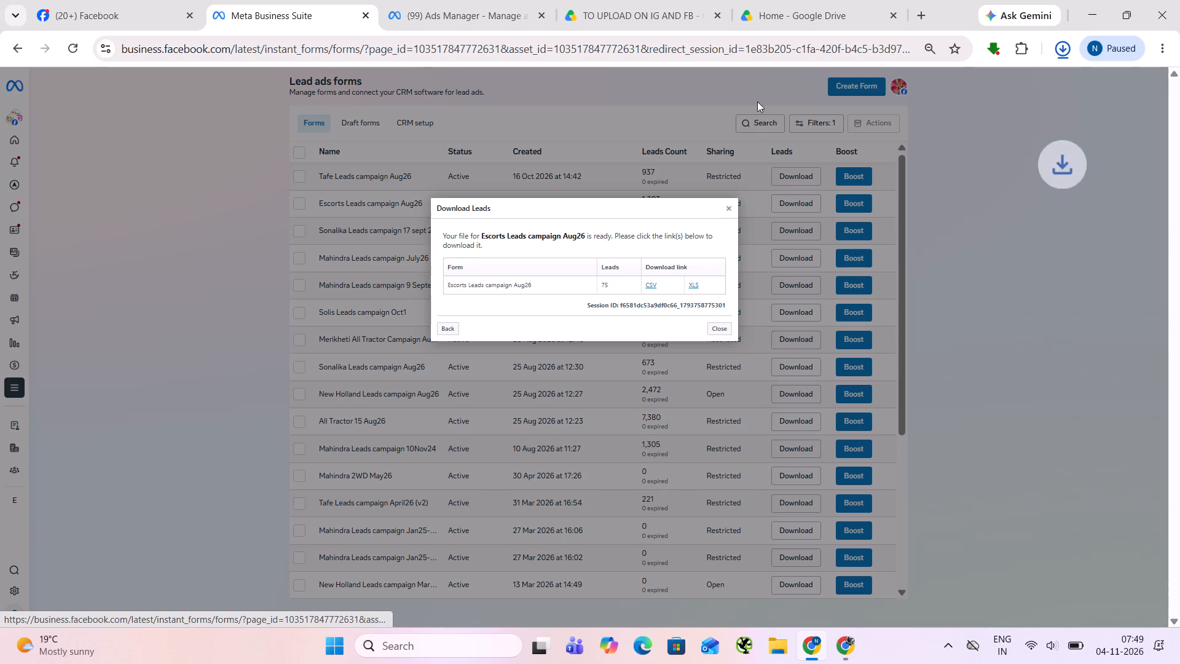
Upload the downloaded Escorts leads file to Google Drive and open it as a spreadsheet.
click(805, 0)
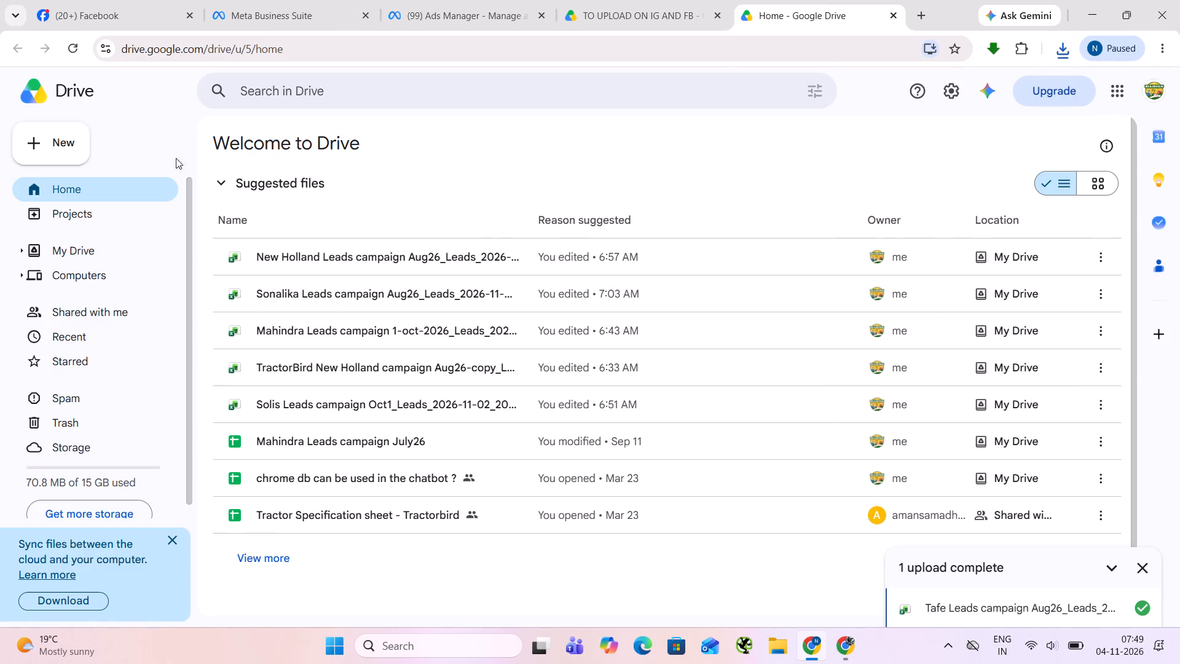
click(48, 150)
click(98, 177)
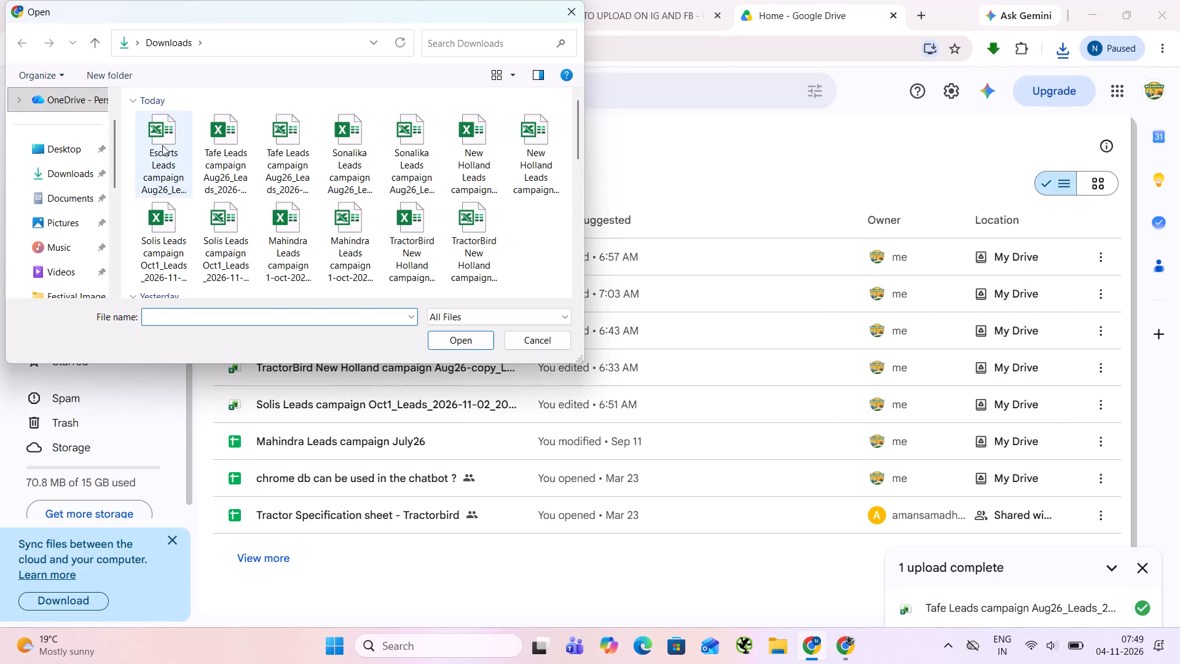
Upload the Escorts Leads campaign Aug26 file from Downloads to Google Drive and open it as a spreadsheet.
double_click(162, 145)
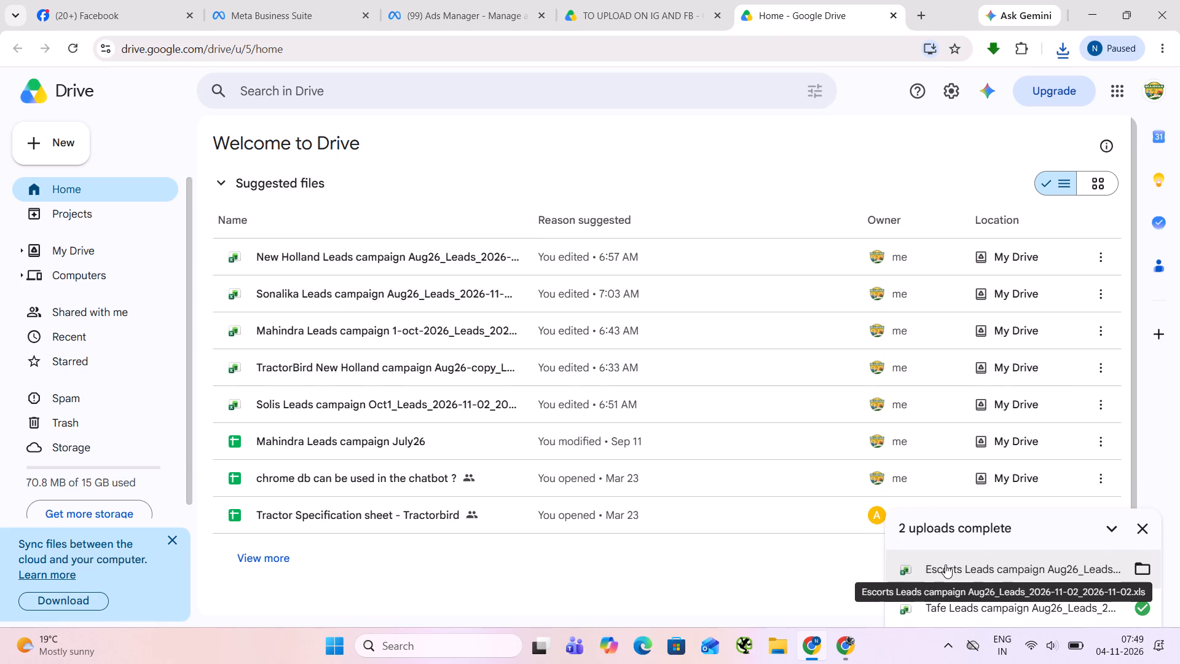
click(945, 564)
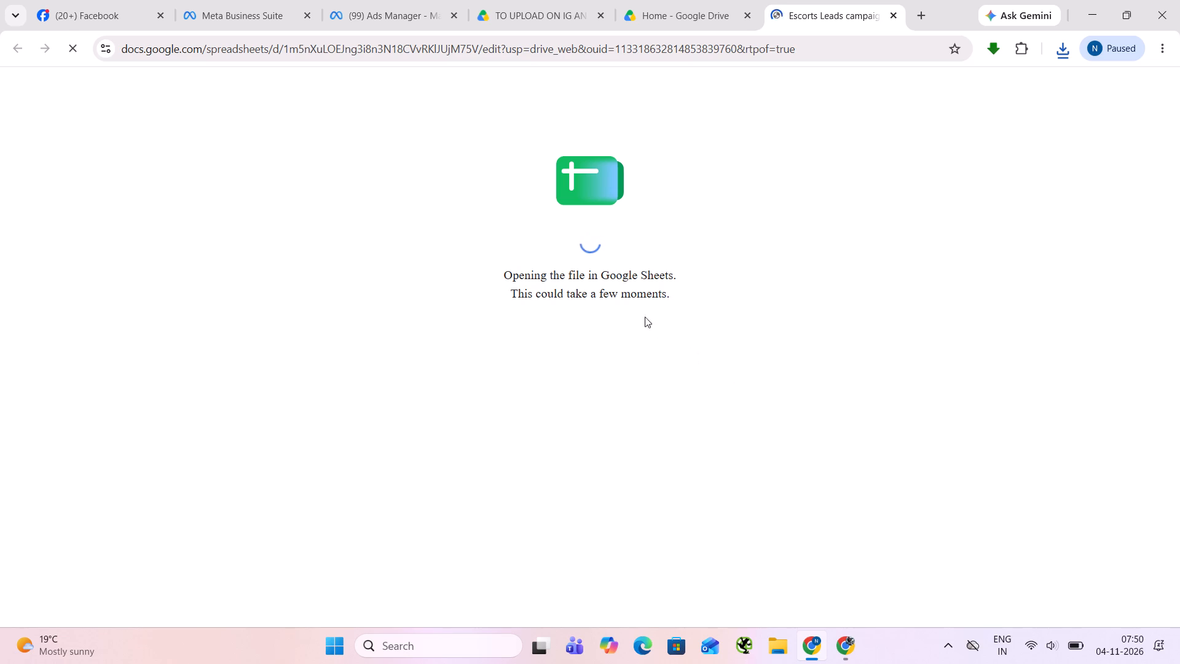
Create a filter on the Escorts leads sheet from the state column header, accepting the save as .XLSX.
click(614, 302)
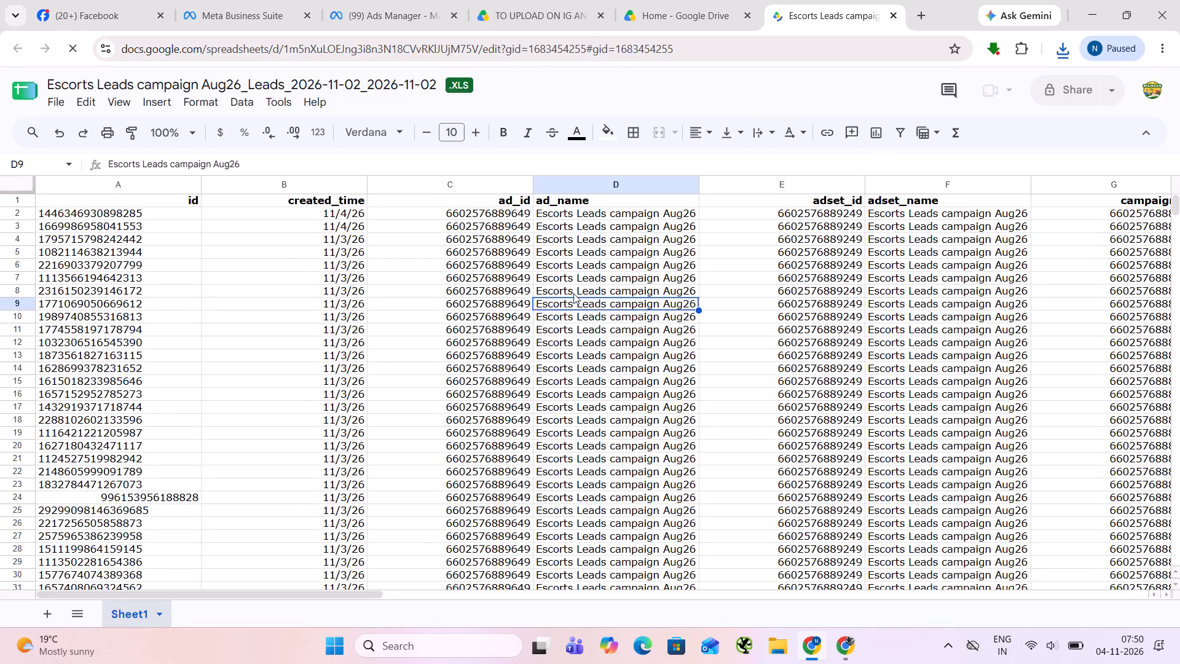
key(ctrl+Right)
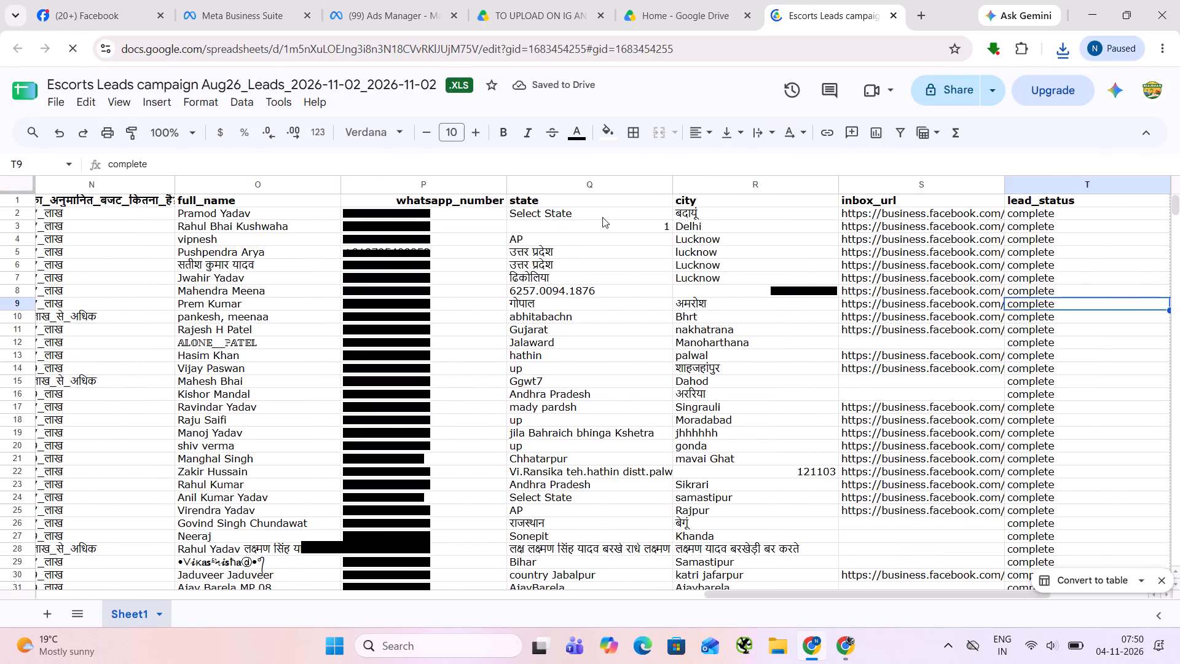
click(630, 200)
right_click(630, 200)
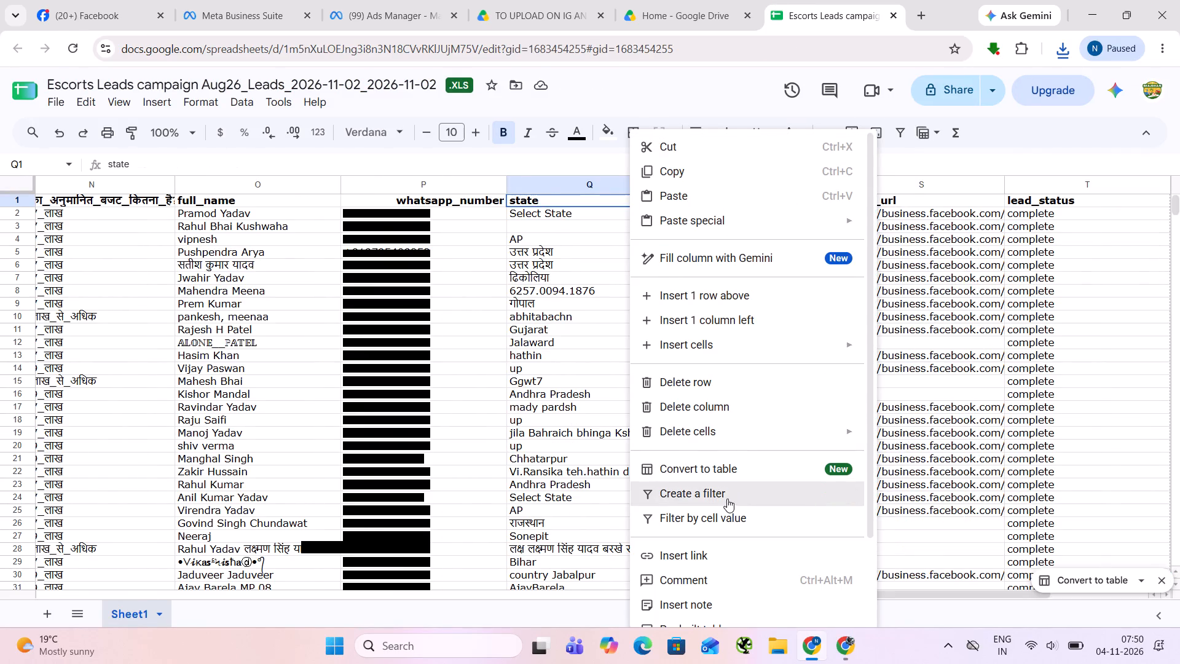
click(676, 498)
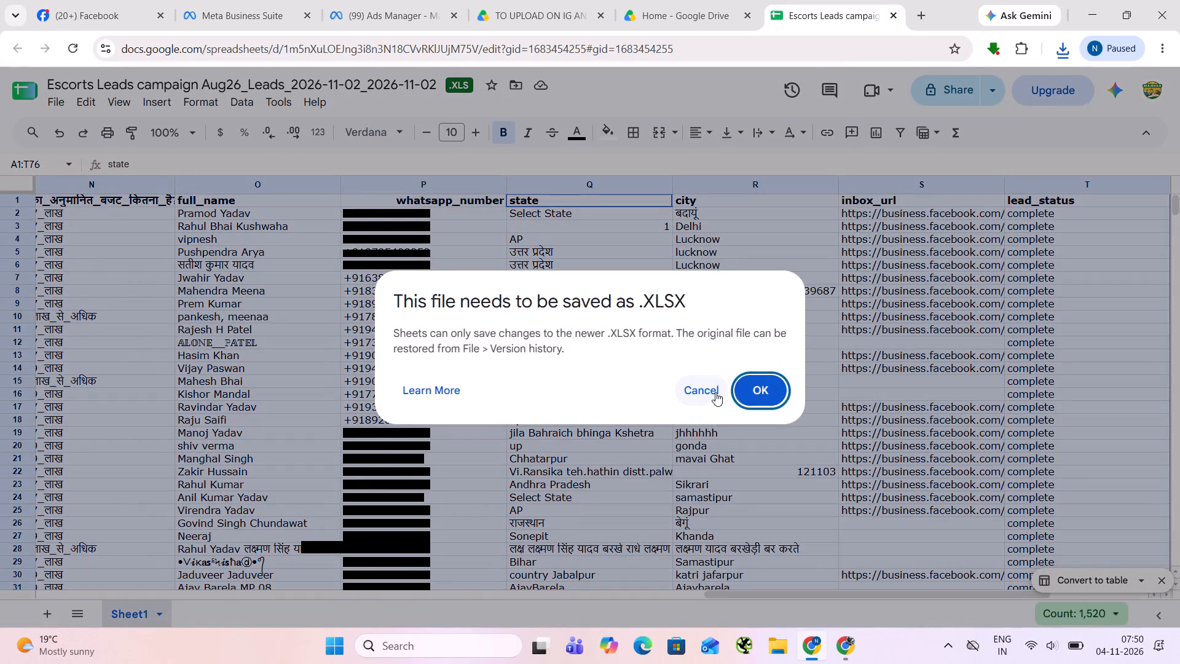
click(749, 397)
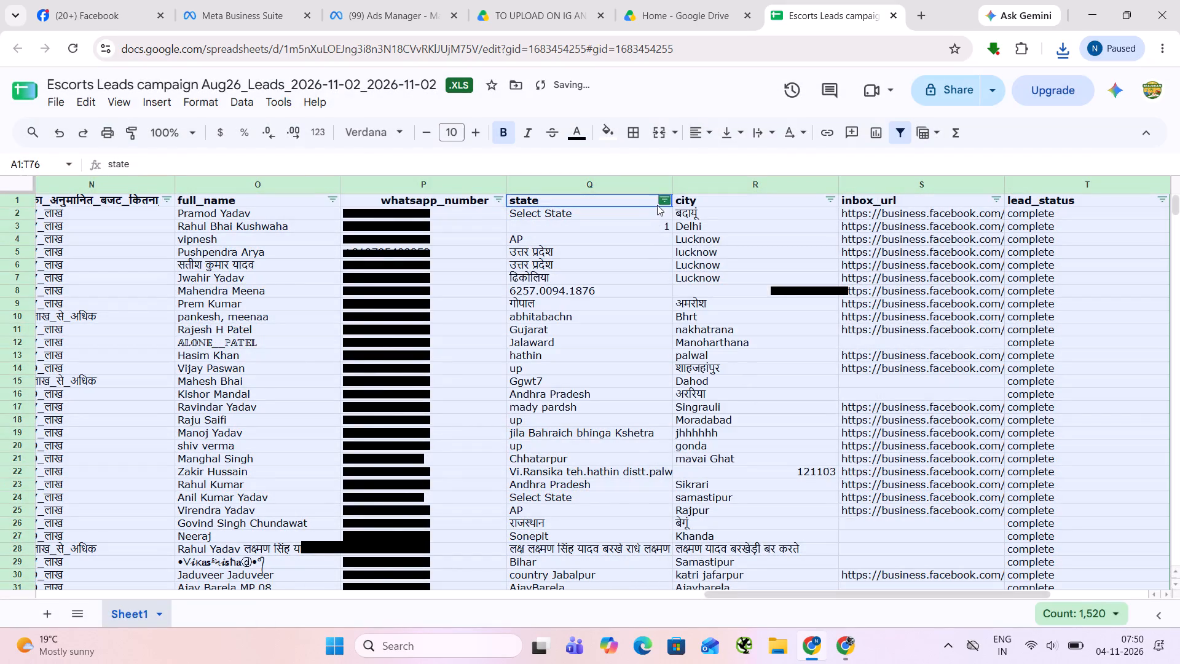
Deselect all values in the state column's filter.
click(658, 205)
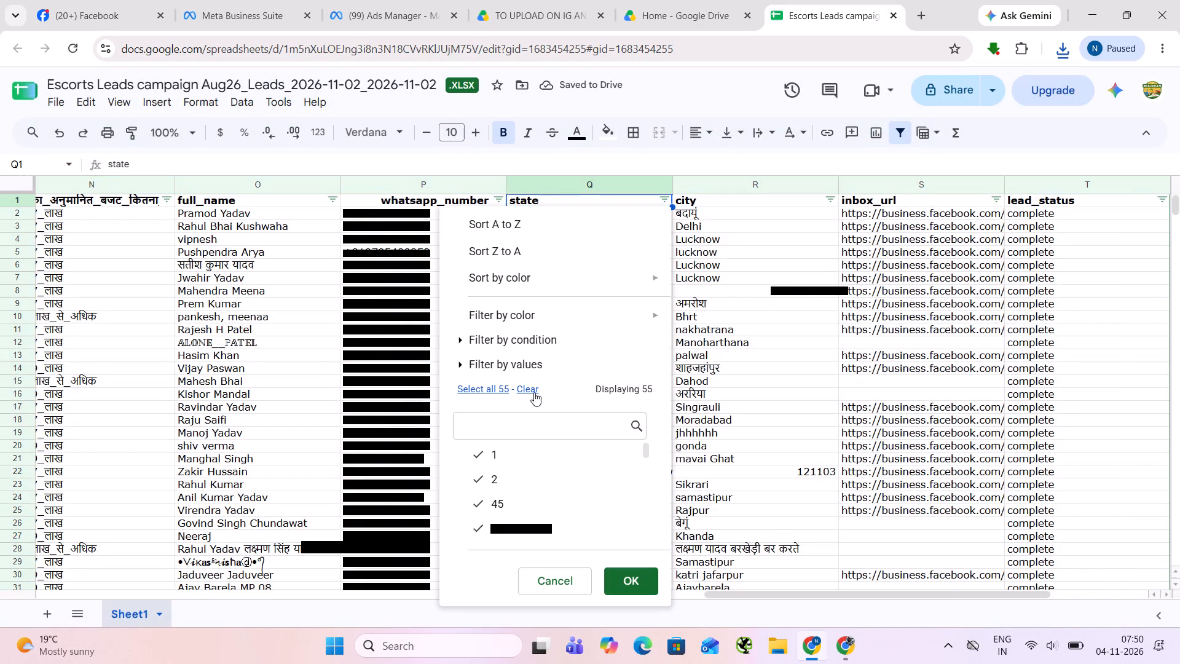
click(533, 392)
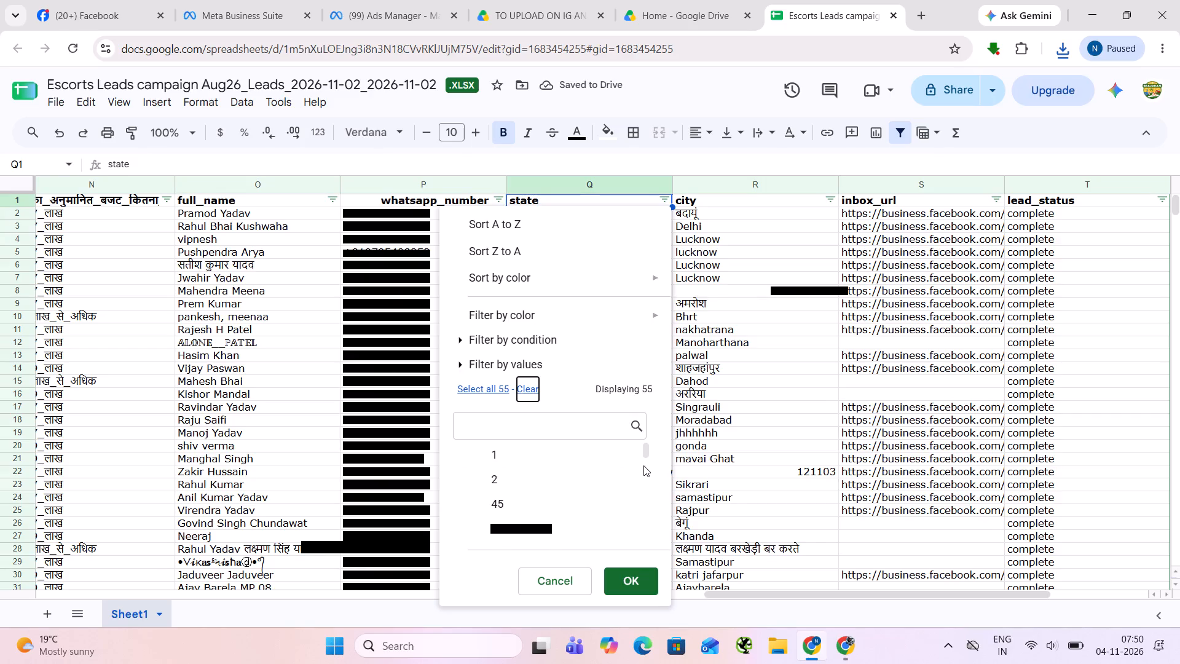
Include the state values Fardpura, Ggwt7, hathin and jila Bahraich bhinga Kshetra in the filter.
click(643, 465)
click(643, 465)
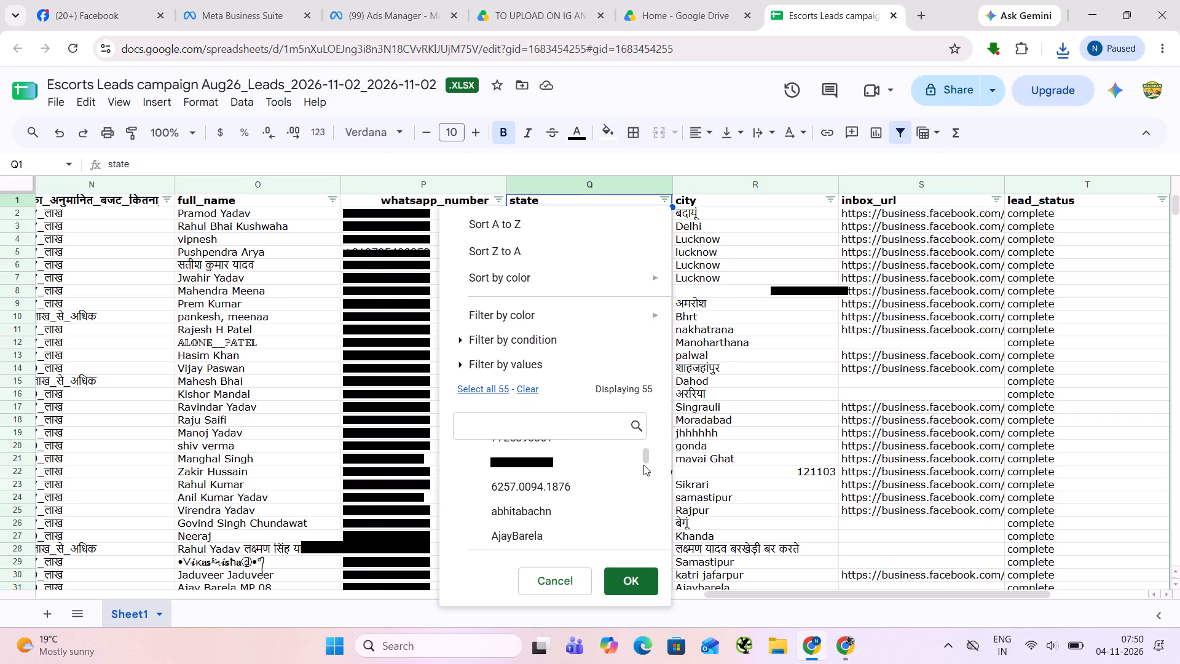
right_drag(645, 453, 643, 464)
drag(647, 454, 644, 464)
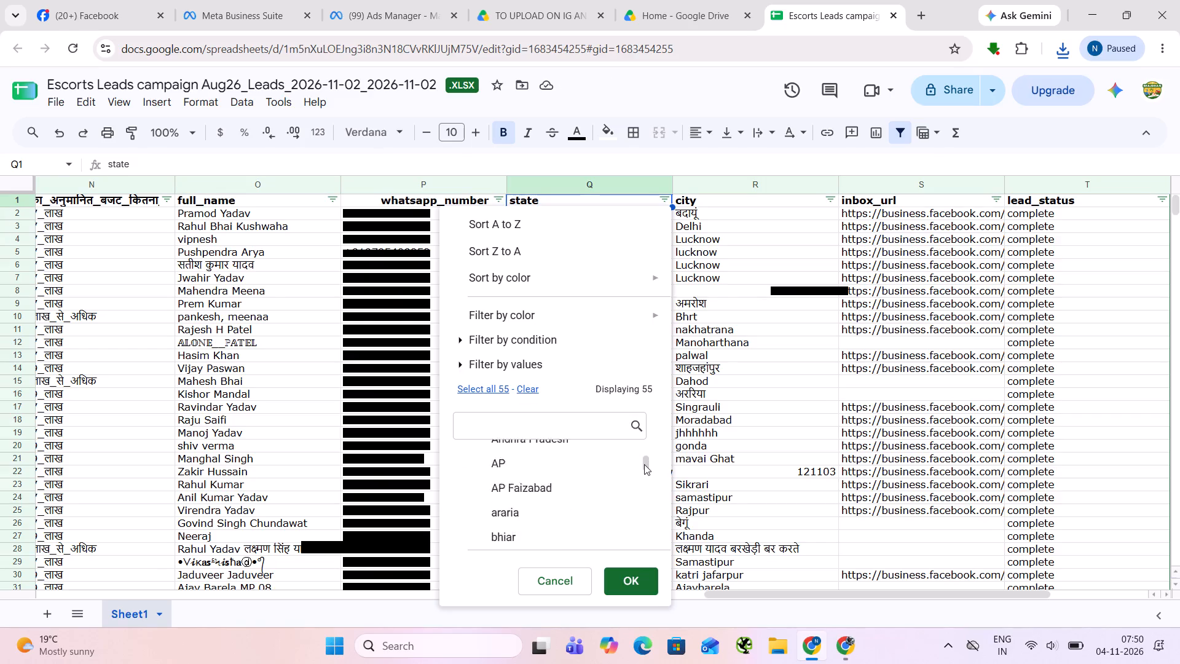
drag(644, 464, 647, 465)
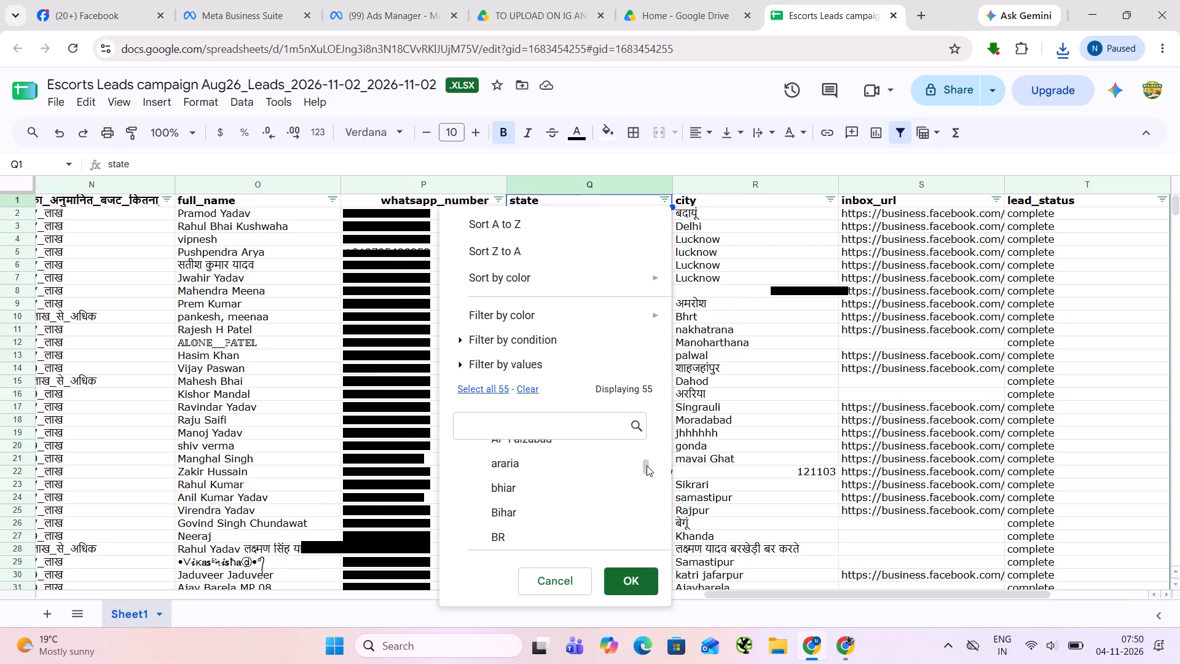
drag(647, 465, 642, 477)
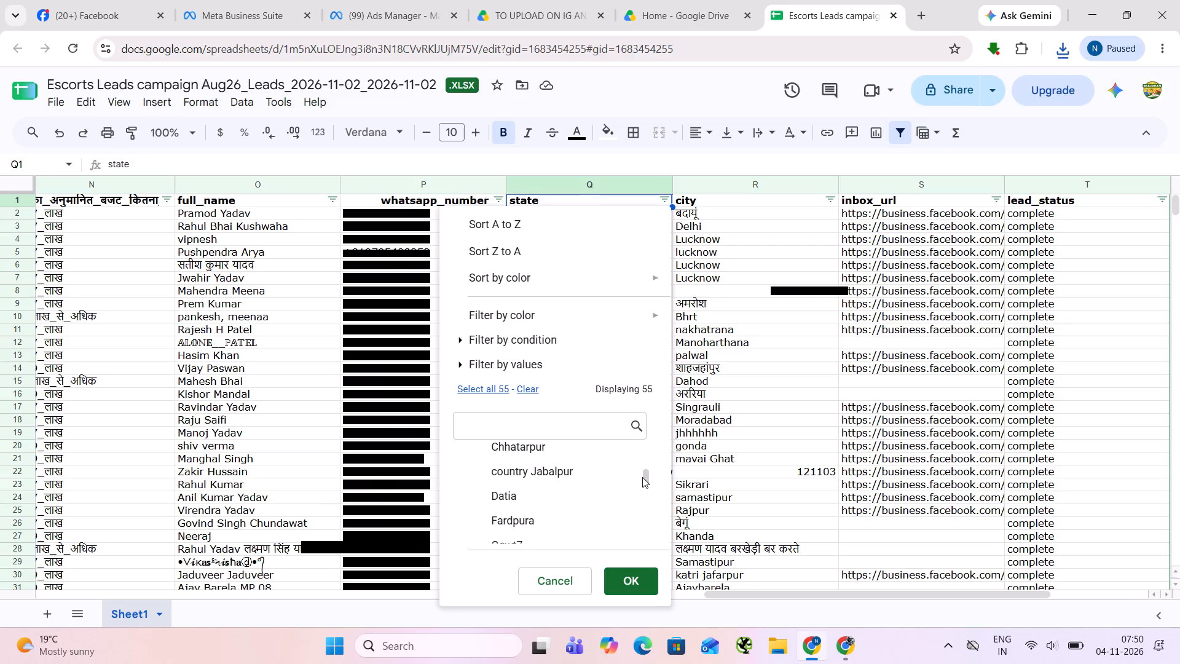
drag(642, 477, 642, 475)
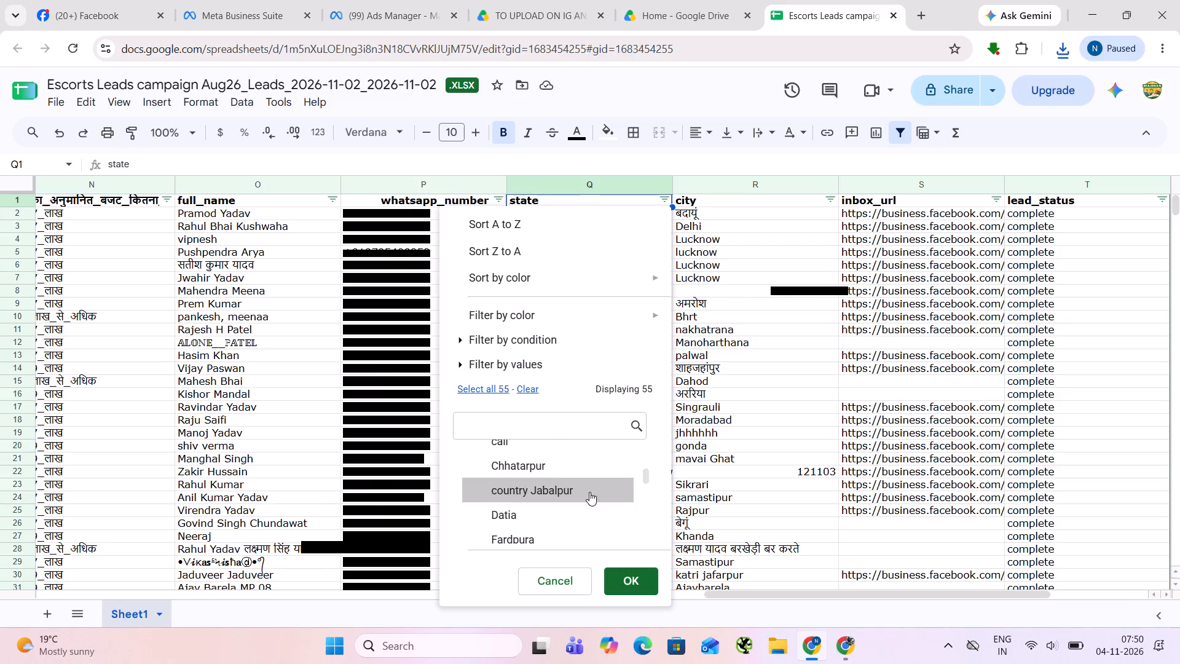
click(512, 532)
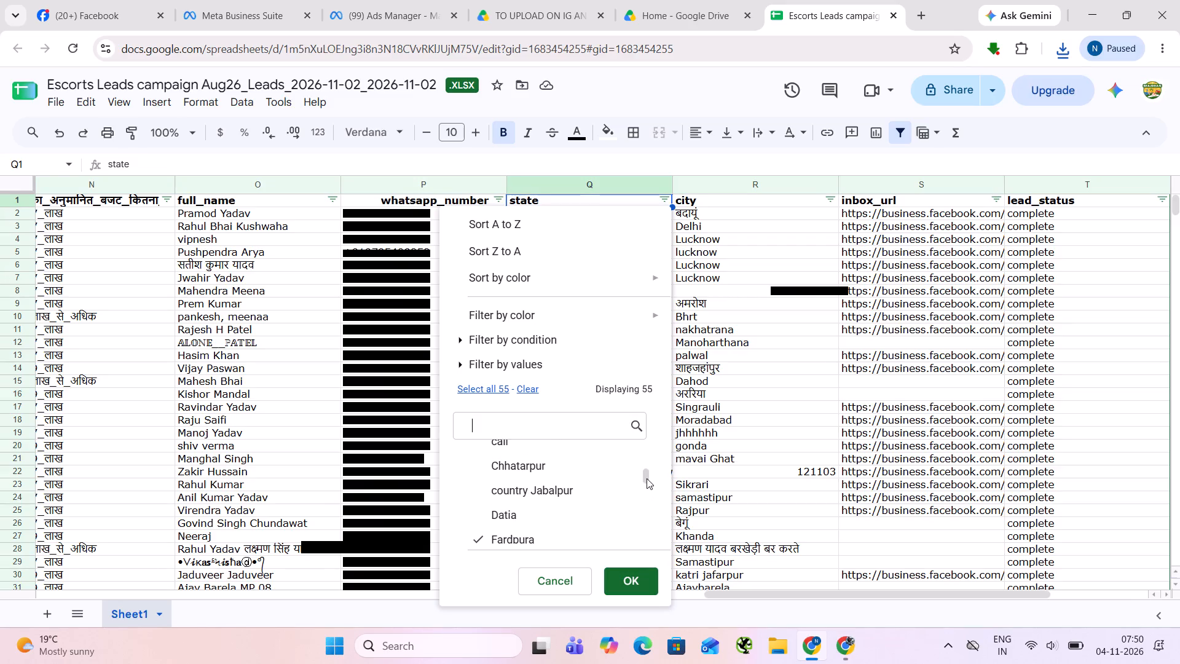
click(644, 480)
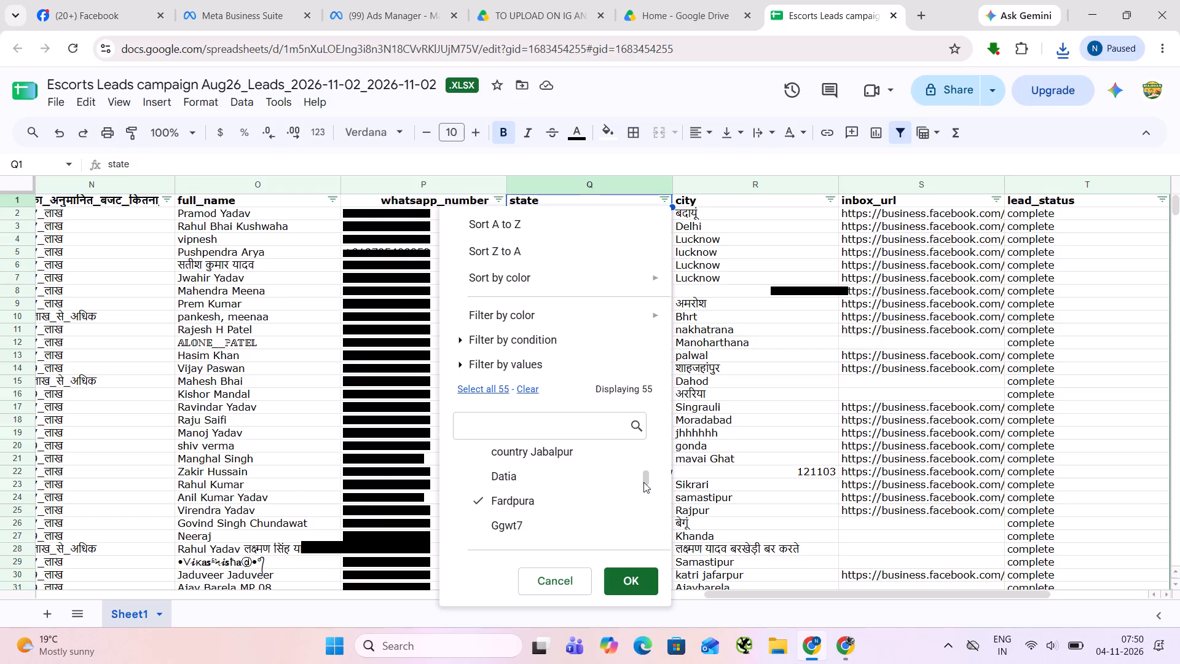
click(462, 498)
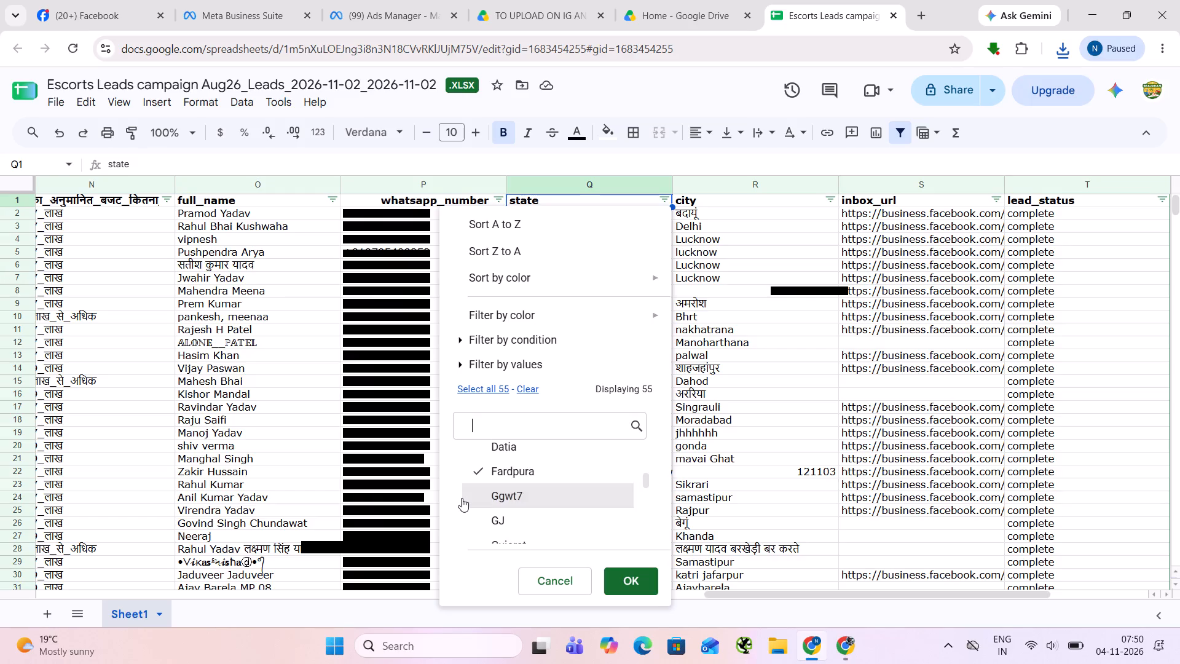
drag(643, 483, 642, 490)
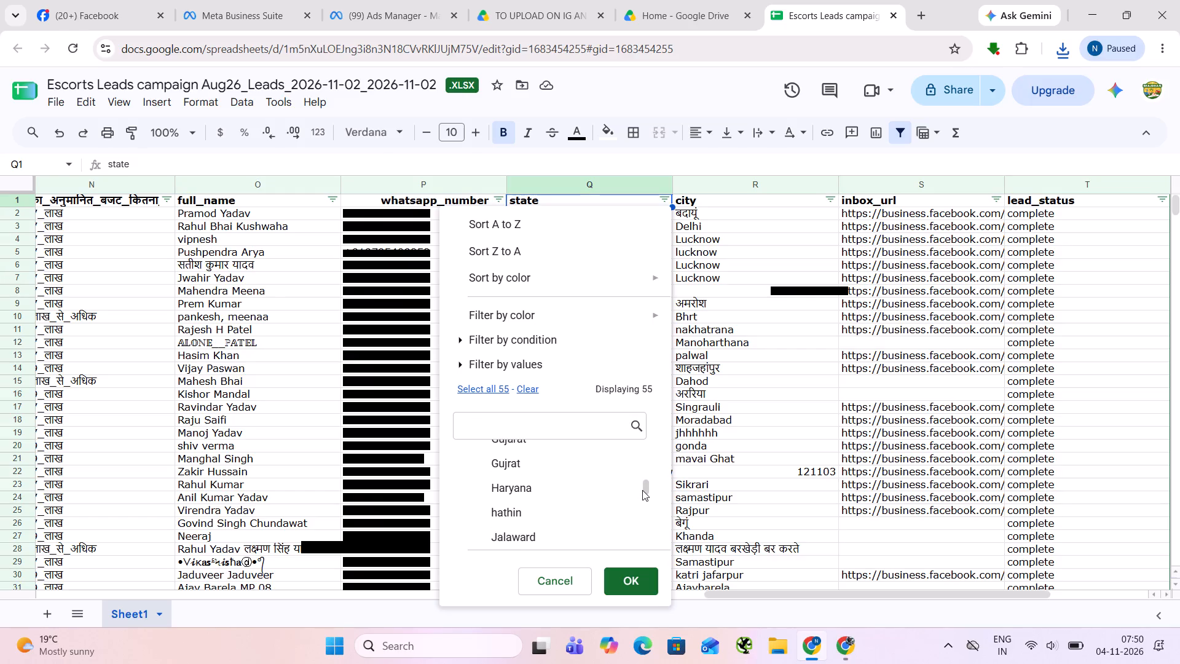
drag(642, 490, 641, 493)
click(497, 455)
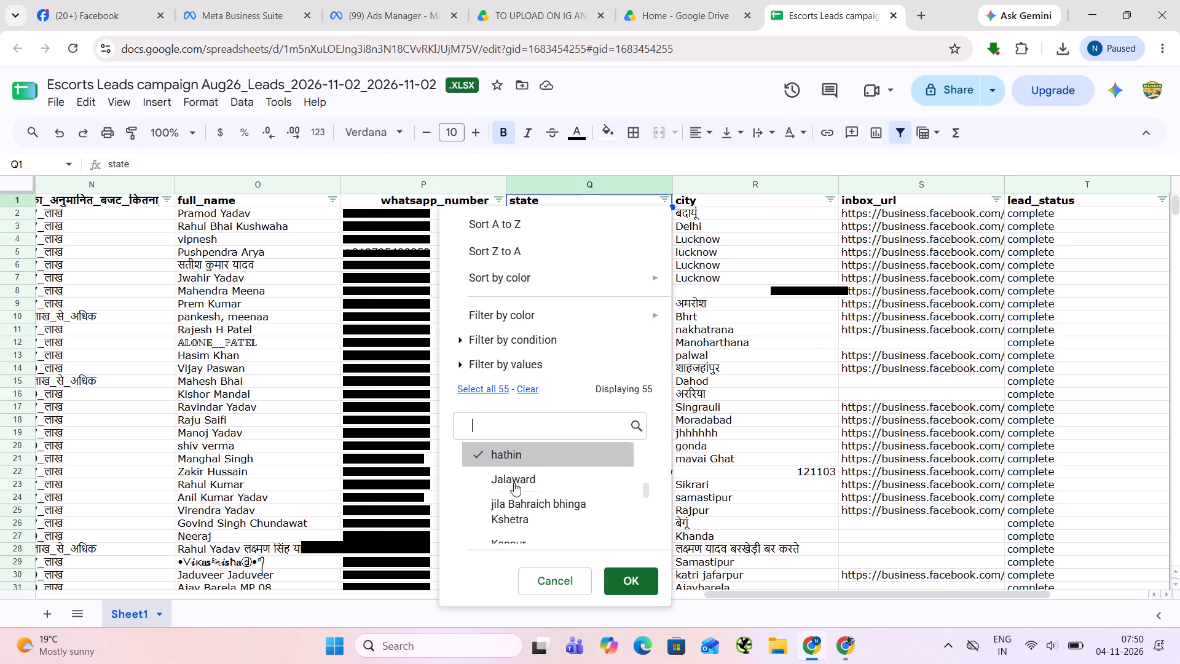
click(533, 503)
Include the state values Select State, Shahbaz, shivan, Sindhu, state and up in the filter.
drag(642, 494, 642, 500)
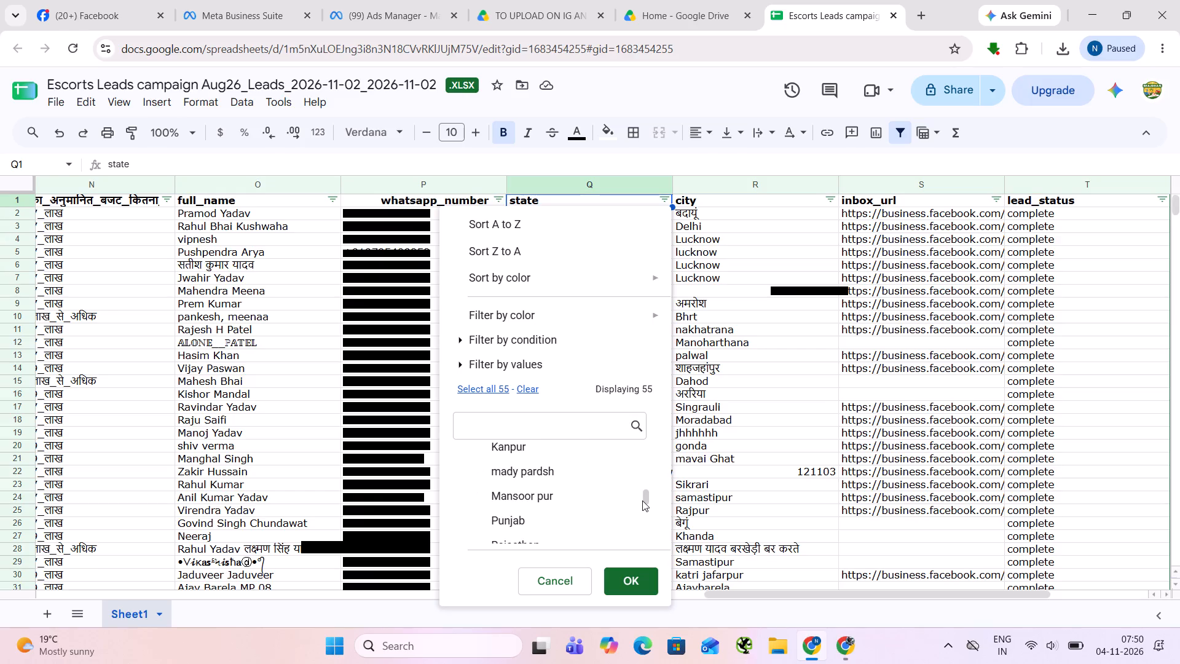
drag(642, 500, 644, 502)
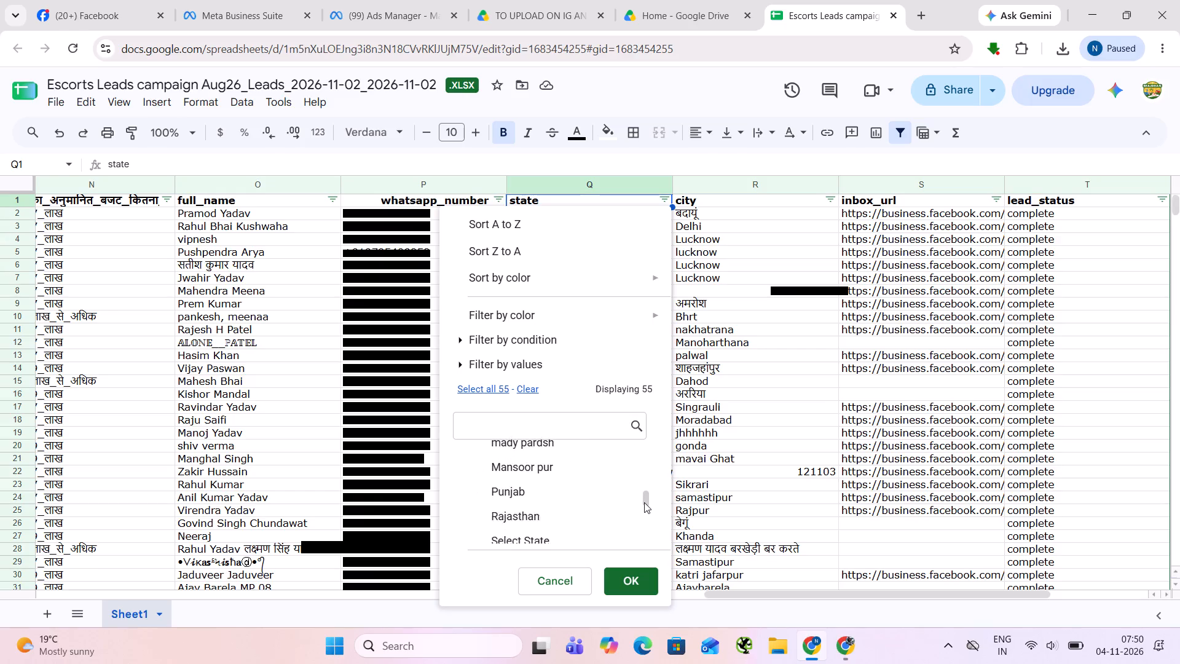
drag(644, 502, 647, 506)
click(549, 487)
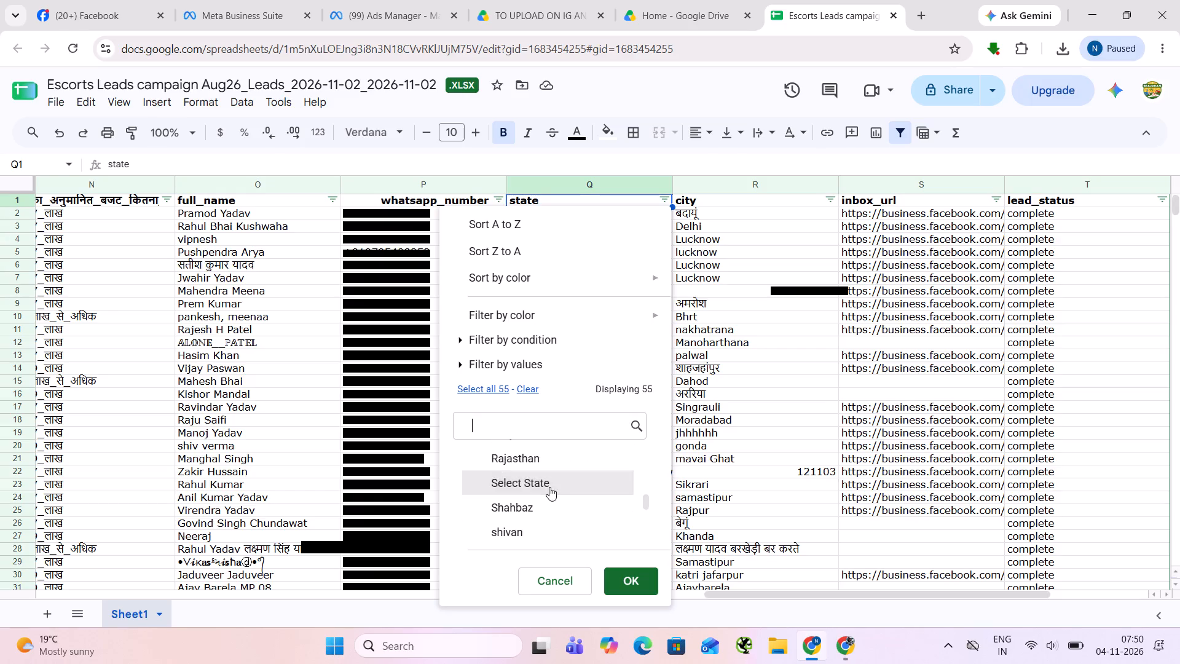
click(522, 507)
click(505, 532)
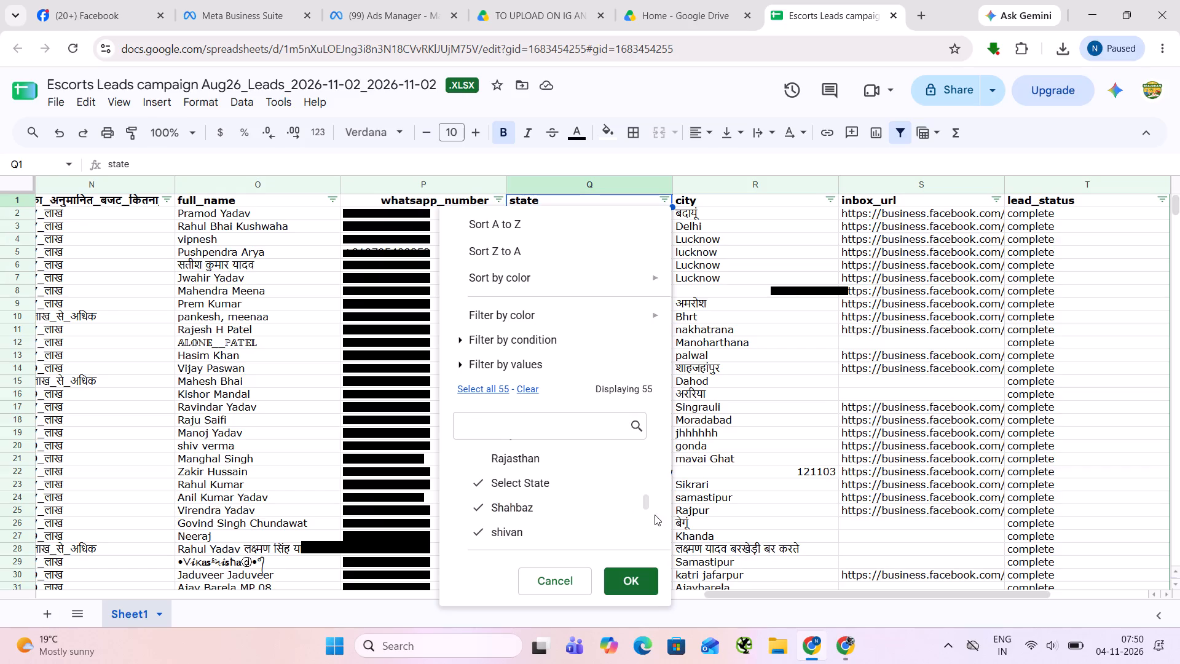
click(645, 515)
click(541, 476)
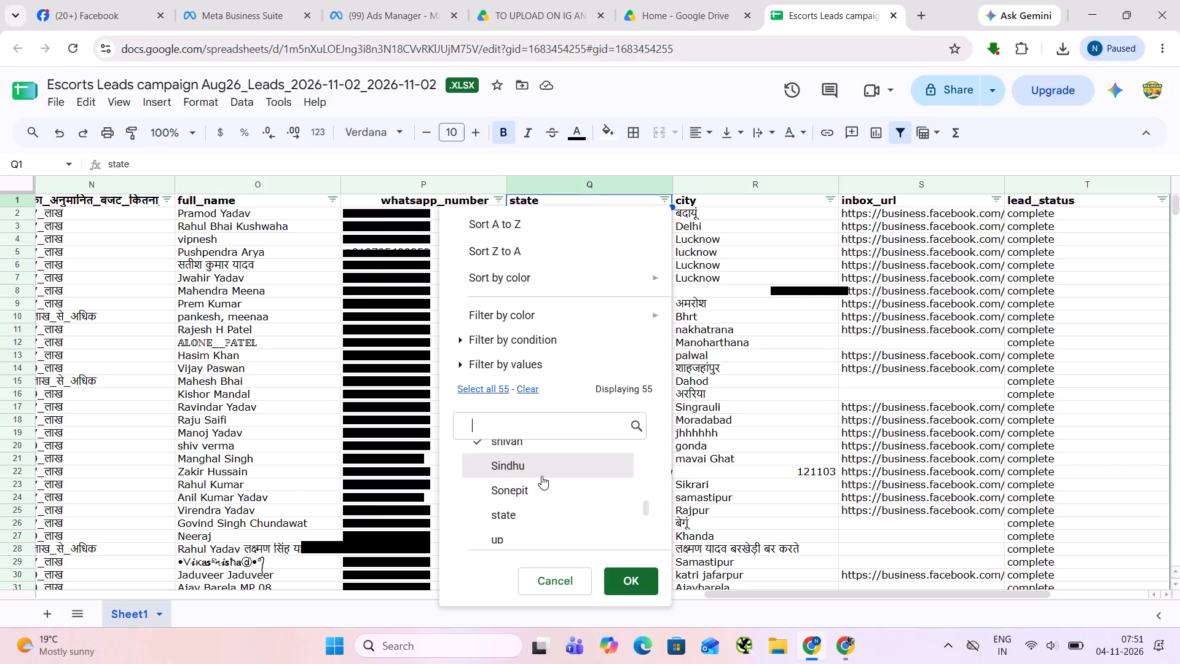
click(519, 488)
click(521, 489)
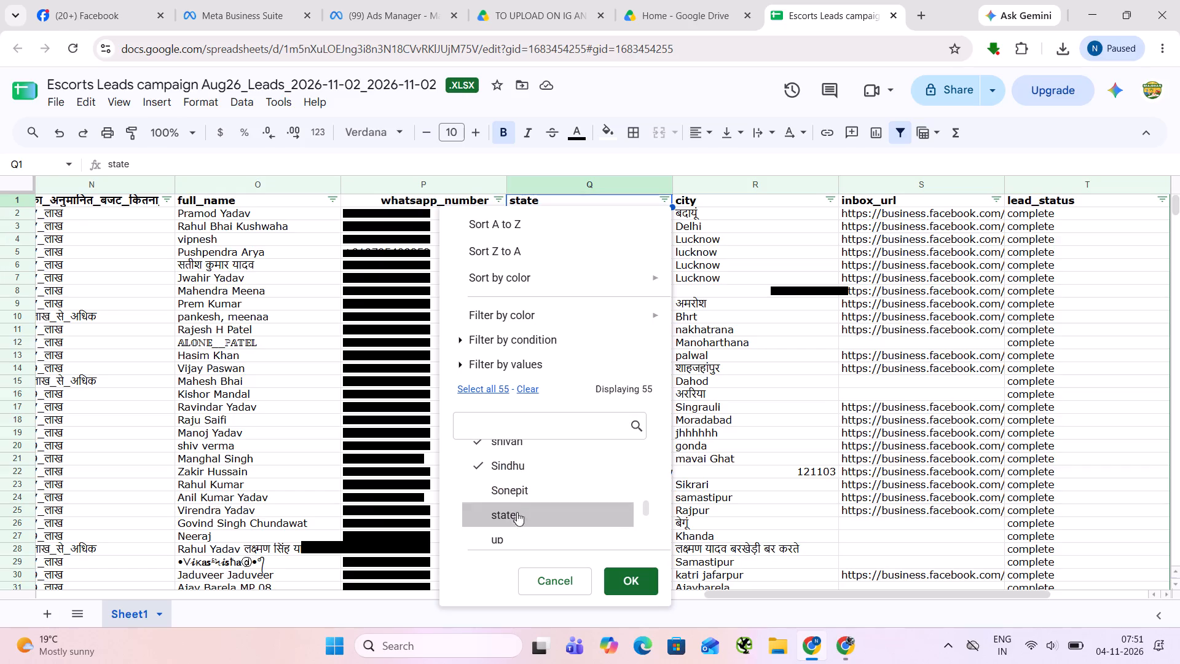
click(512, 538)
click(517, 514)
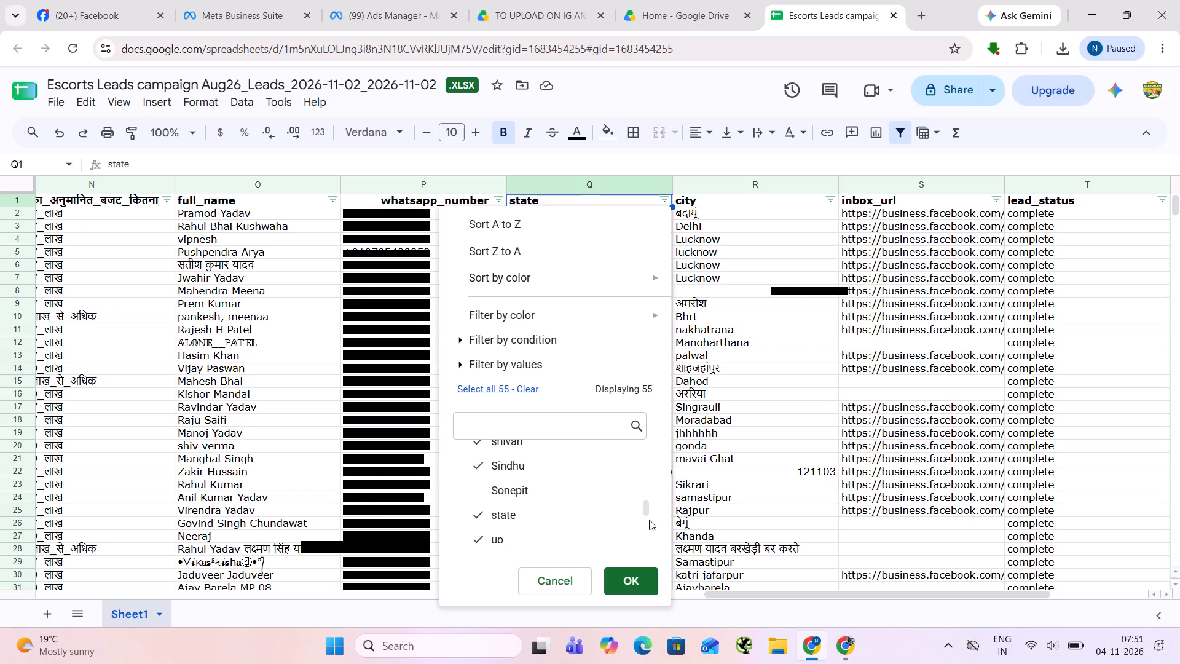
click(648, 522)
click(546, 474)
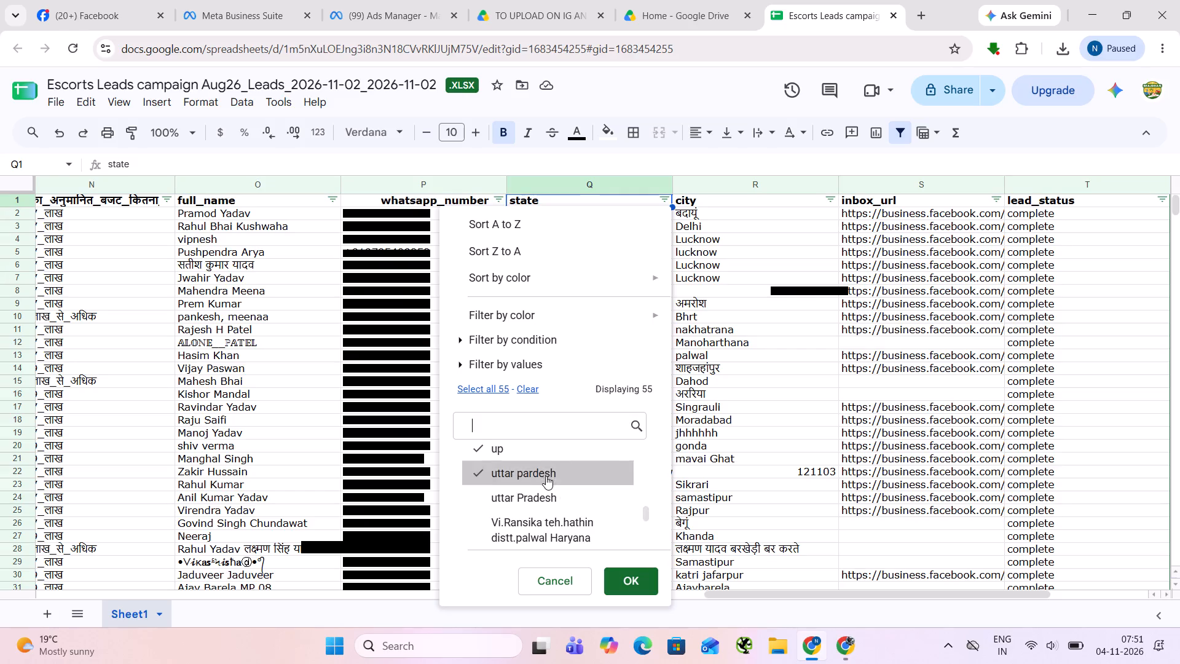
click(544, 491)
click(553, 528)
click(647, 525)
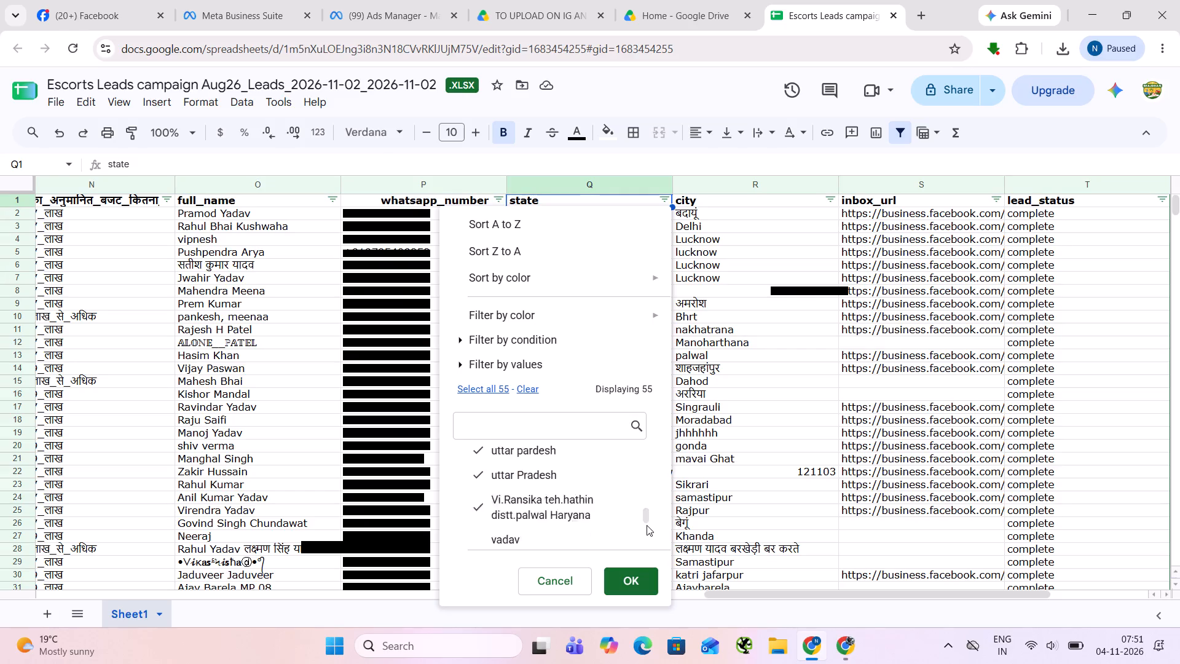
click(535, 512)
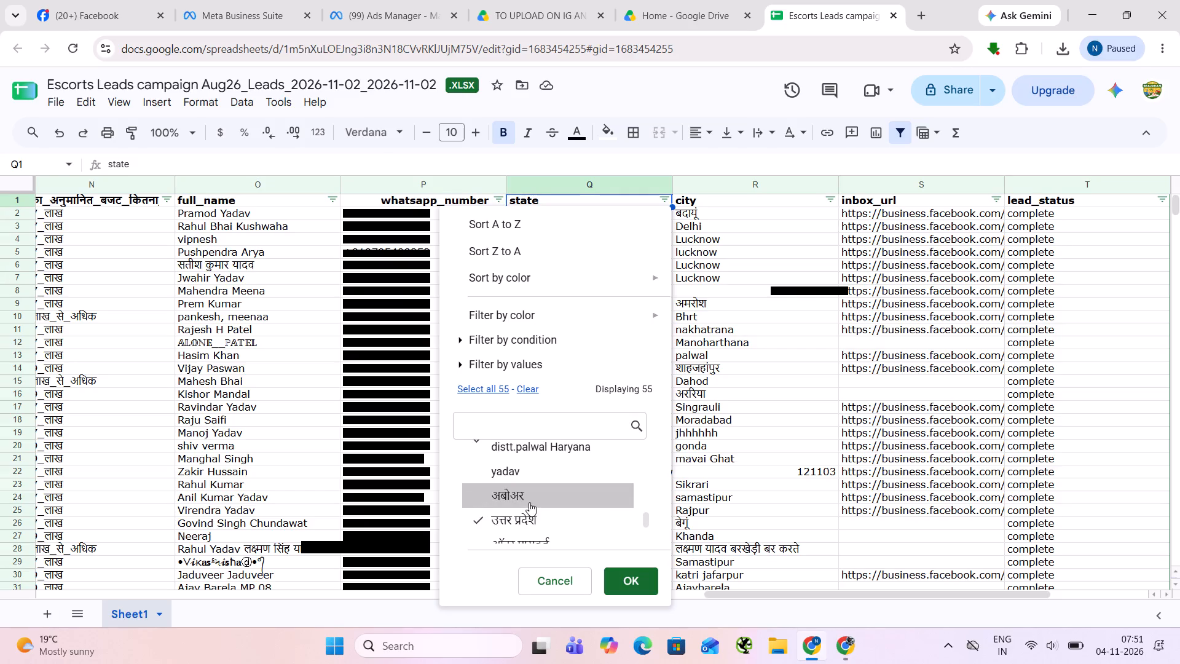
click(529, 502)
Include ऑनर पासवर्ड, गोपाल, ढिकोलिया, मधेपुरा and the two Hindi full-name entries, and apply the state filter.
click(645, 526)
click(645, 526)
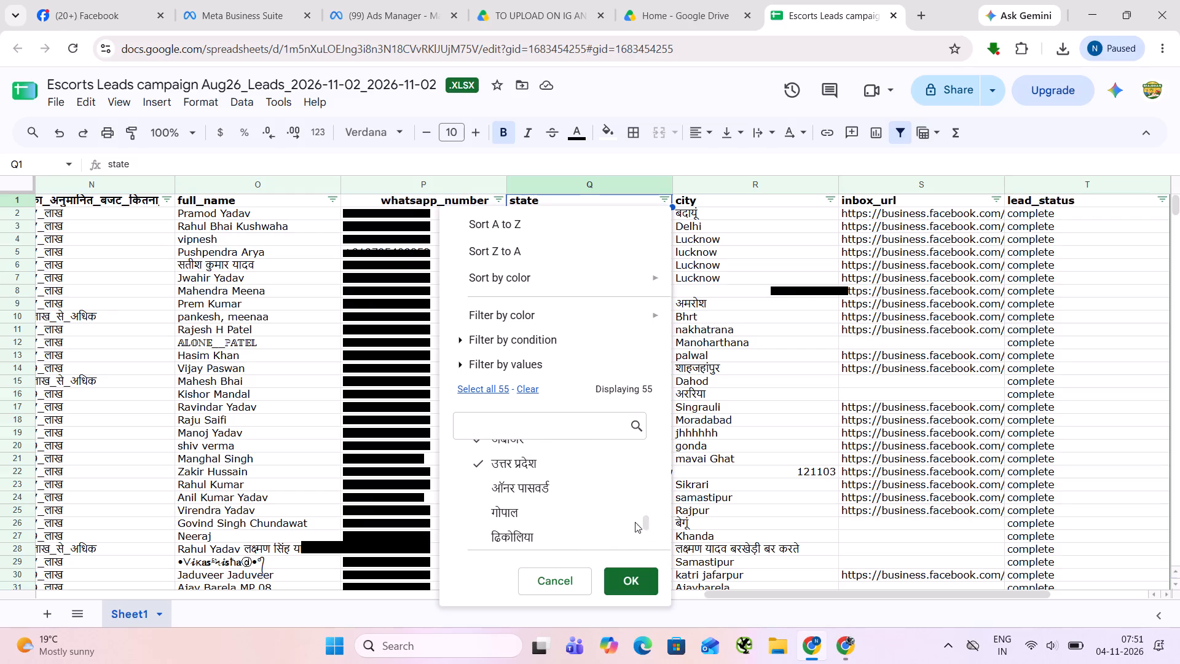
click(531, 490)
click(505, 512)
click(517, 529)
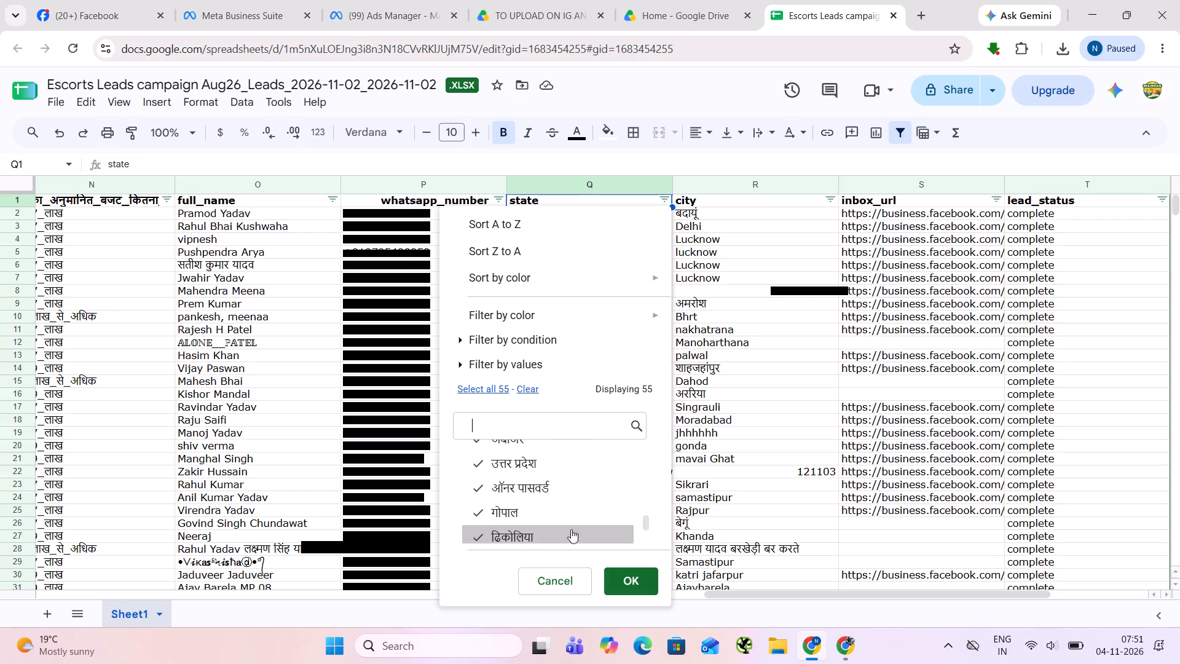
click(646, 534)
click(646, 534)
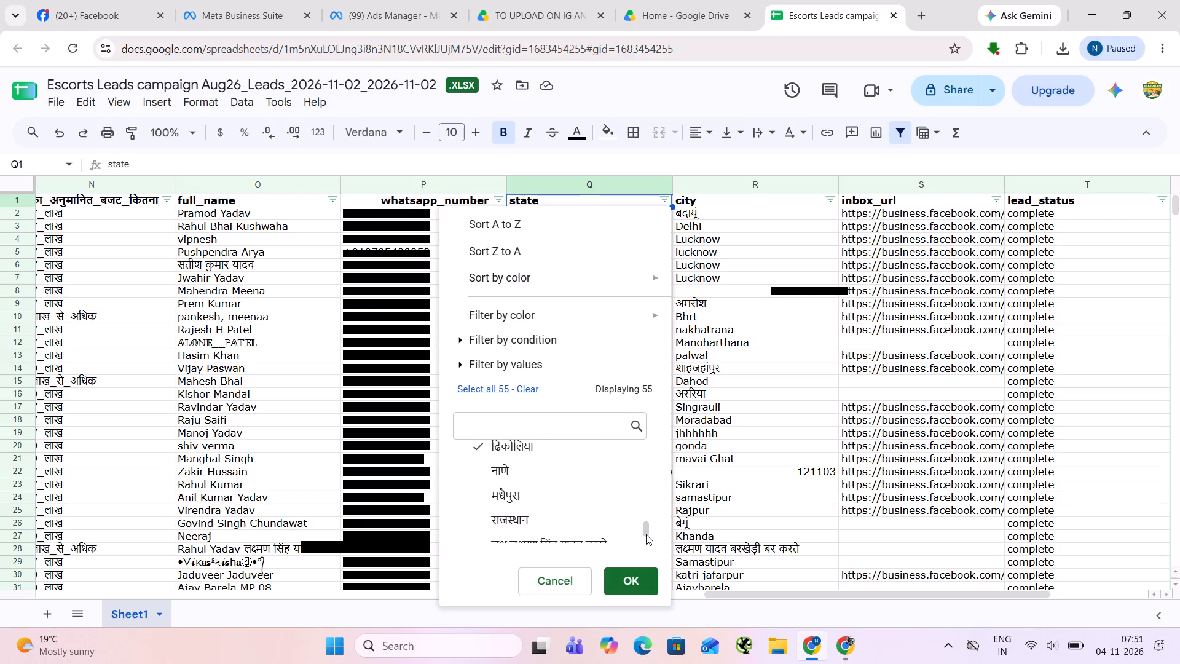
click(545, 448)
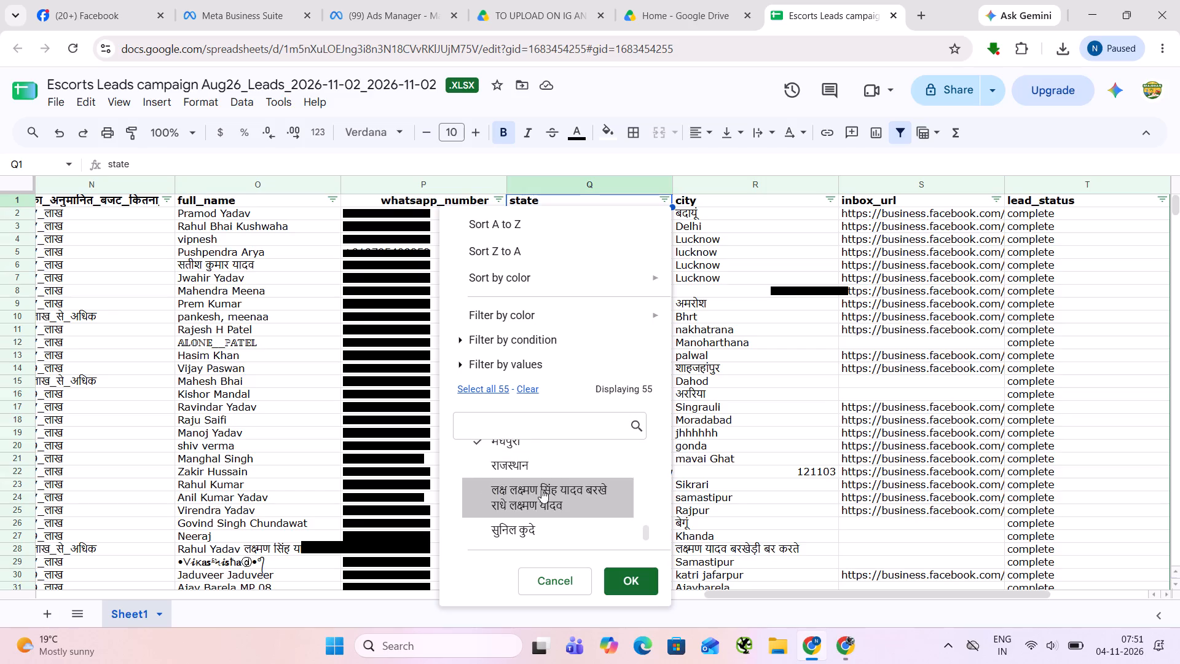
click(541, 496)
click(530, 520)
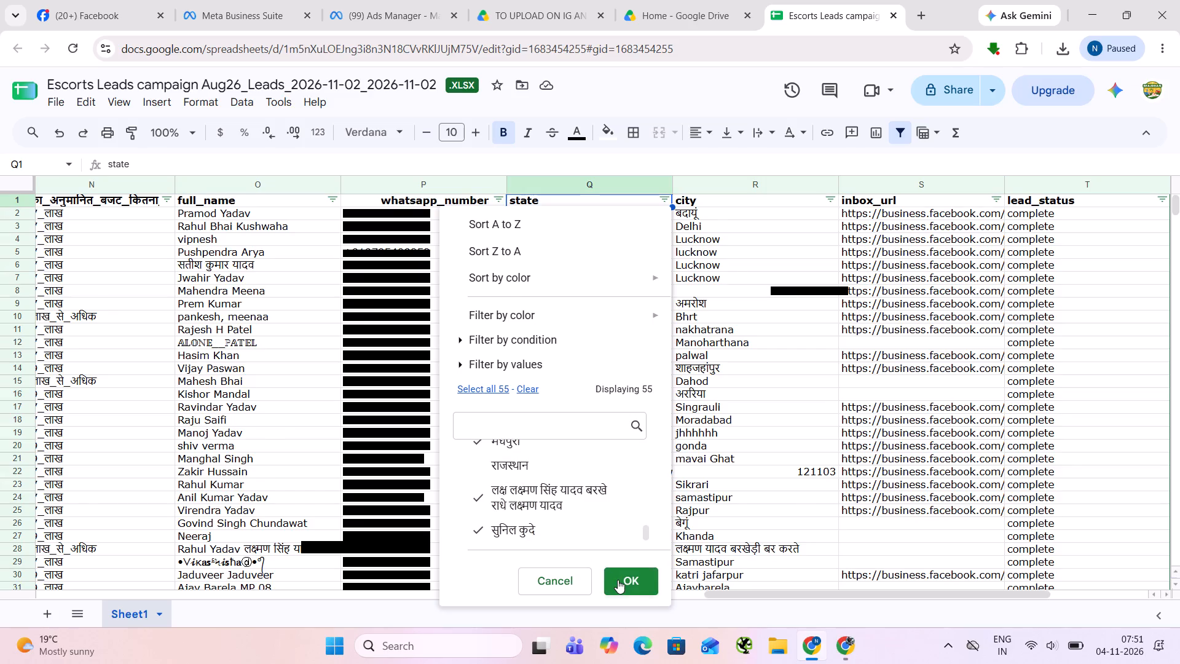
click(617, 580)
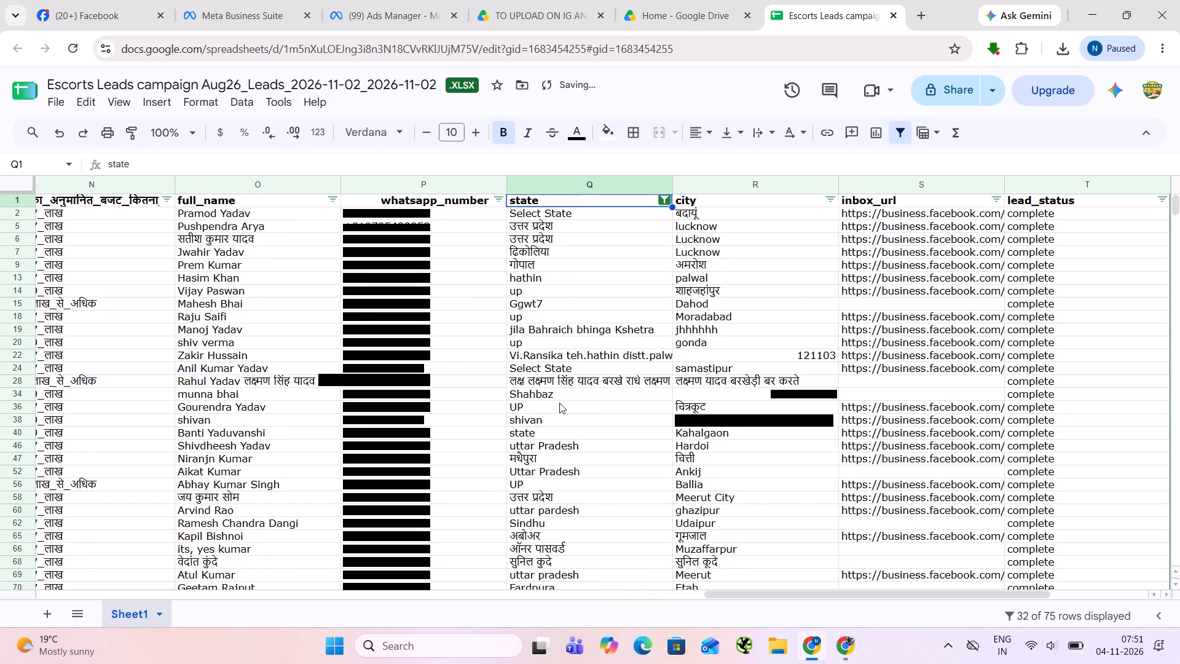
Copy Uttar Pradesh from Q52 into Q2 and fill it down through all the filtered state cells.
click(533, 441)
click(546, 464)
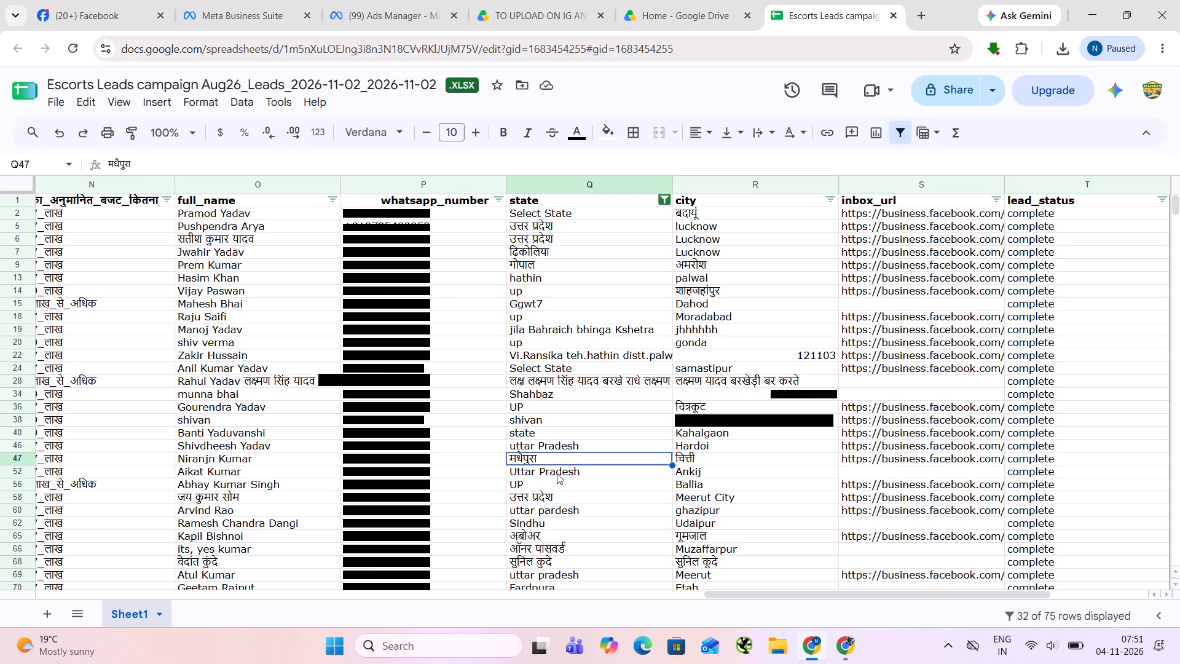
click(558, 474)
key(ctrl+c)
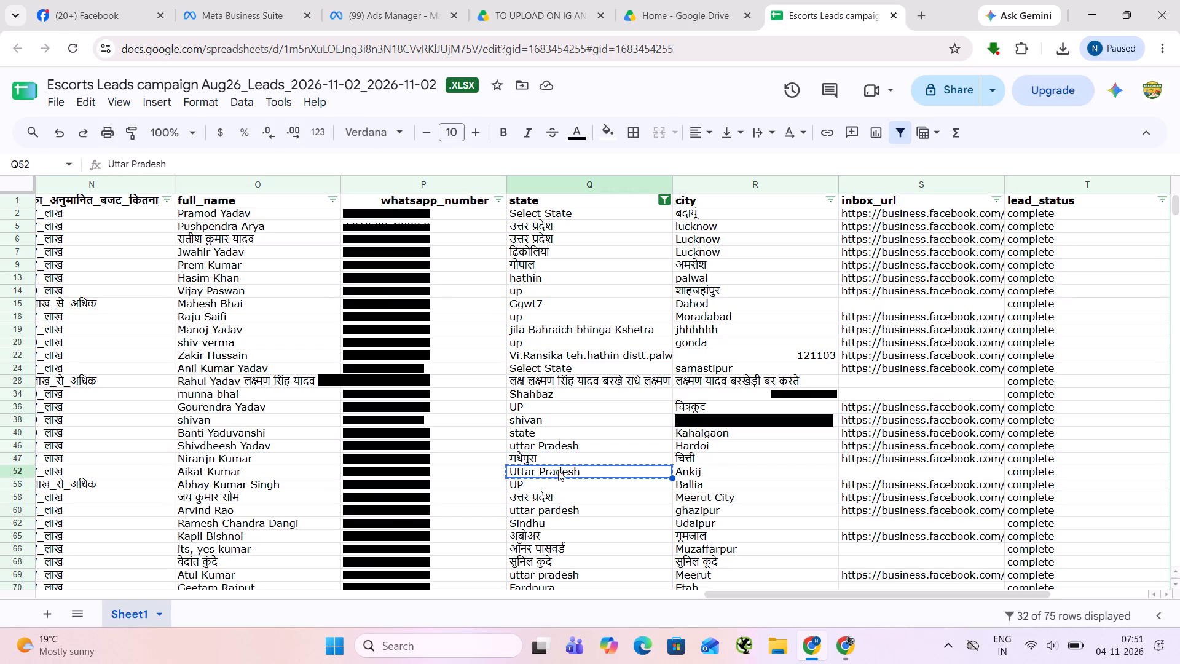
click(566, 216)
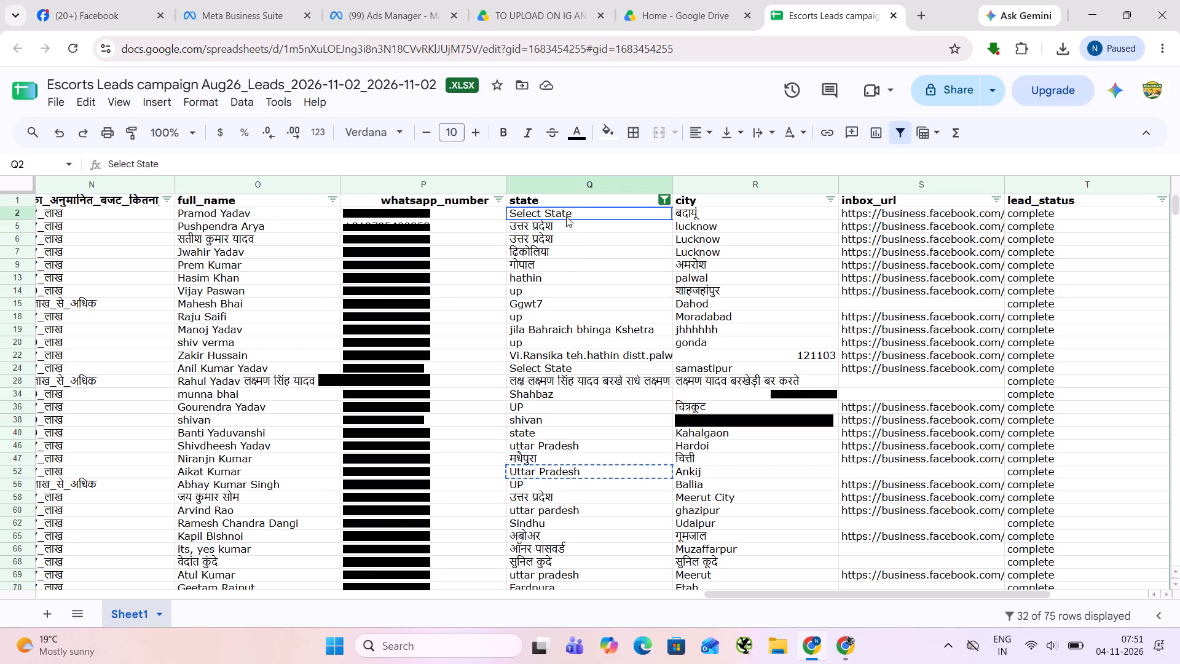
key(ctrl+v)
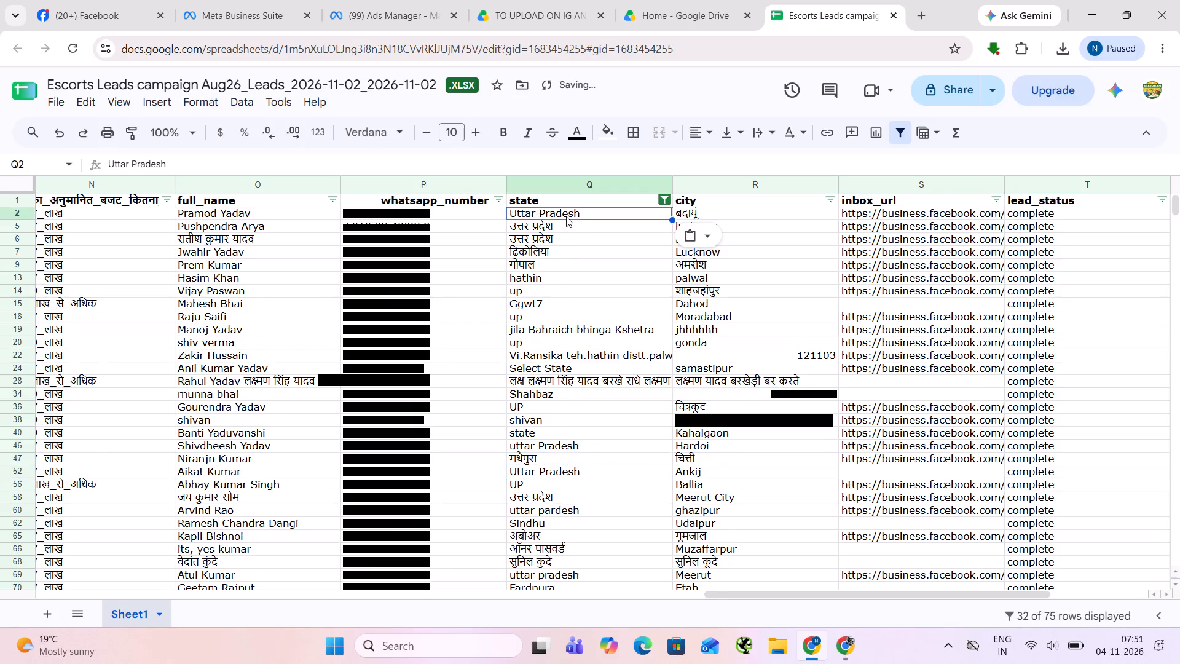
key(ctrl+shift+Down)
key(ctrl+d)
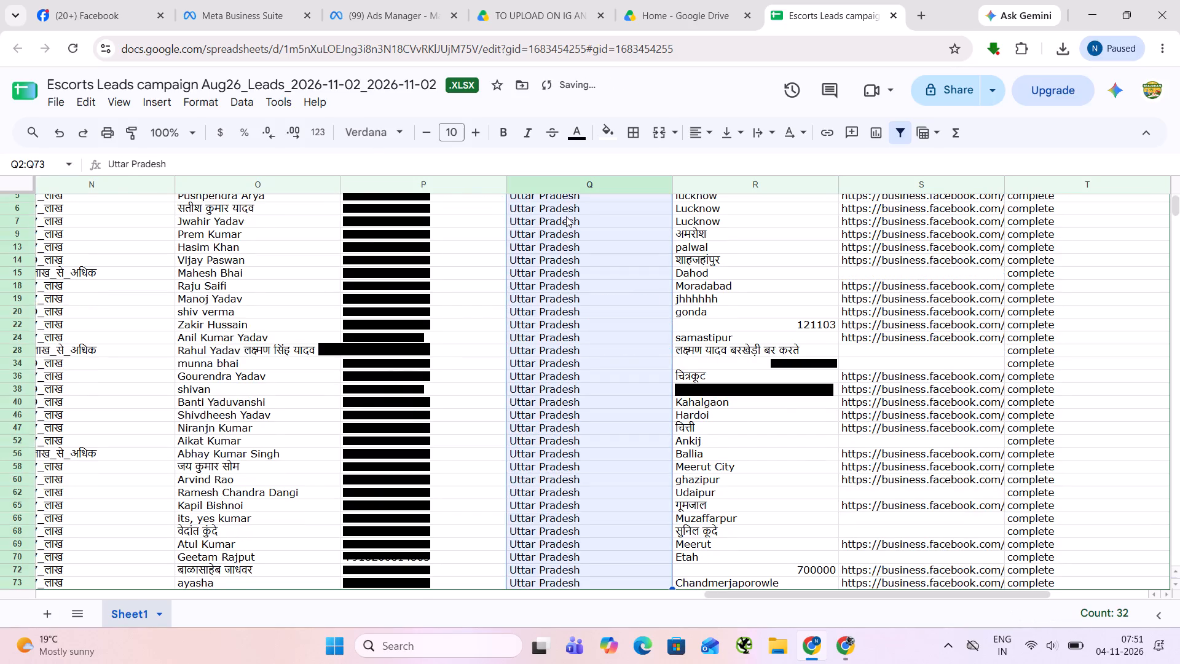
In the state column's filter, deselect Uttar Pradesh and include the values 1, 2 and 45.
key(Up)
click(665, 200)
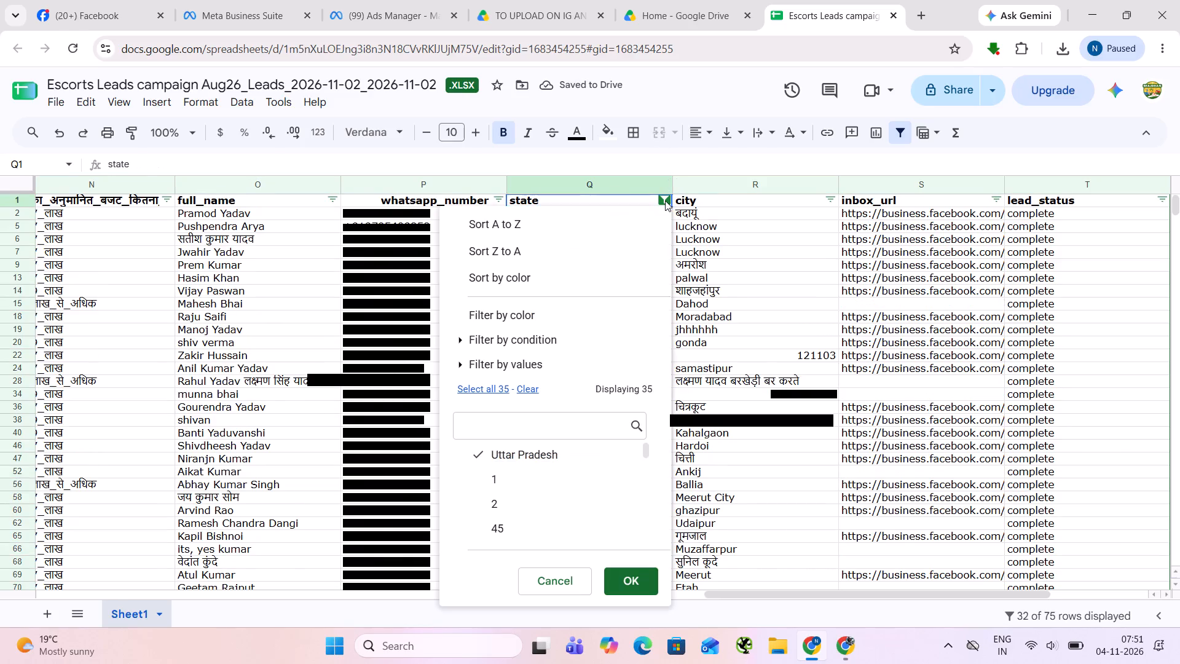
click(510, 449)
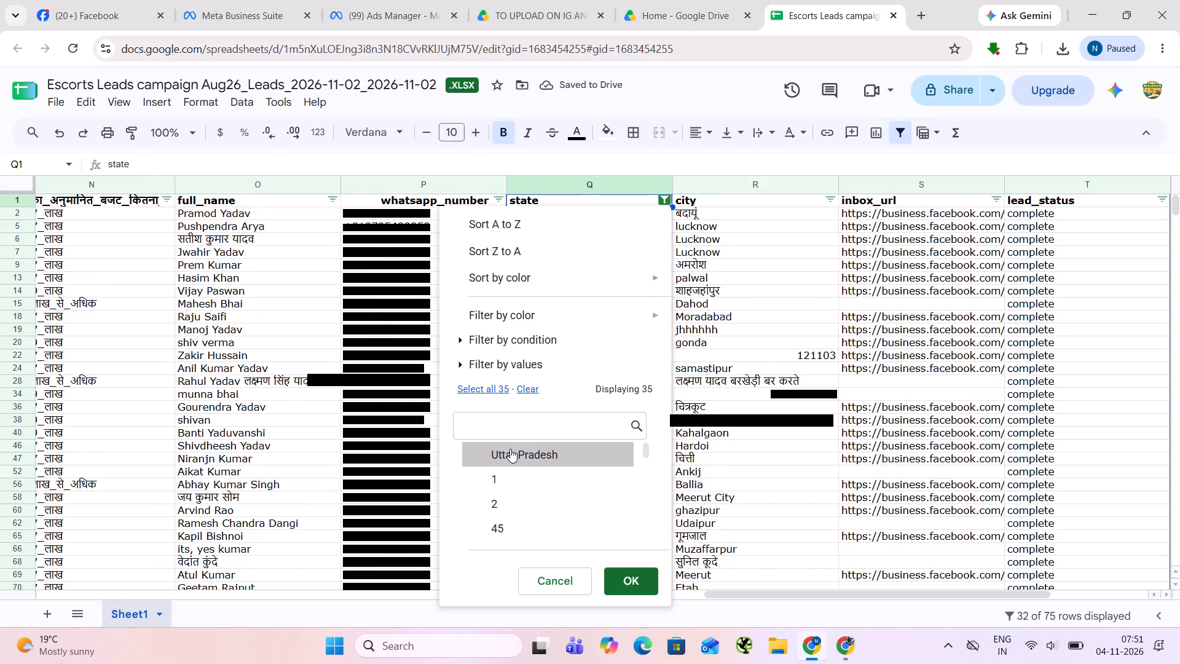
click(486, 489)
click(492, 509)
click(494, 516)
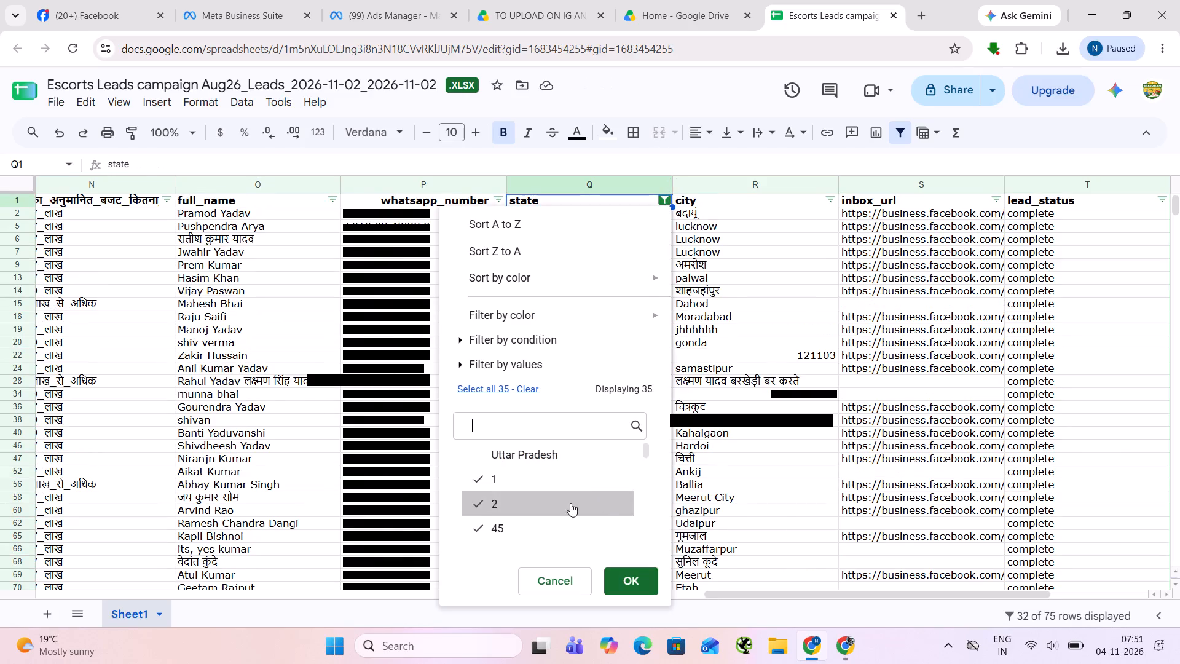
Include the three long number entries, abhitabachn, the person-name entry after it and AP in the state filter.
click(645, 463)
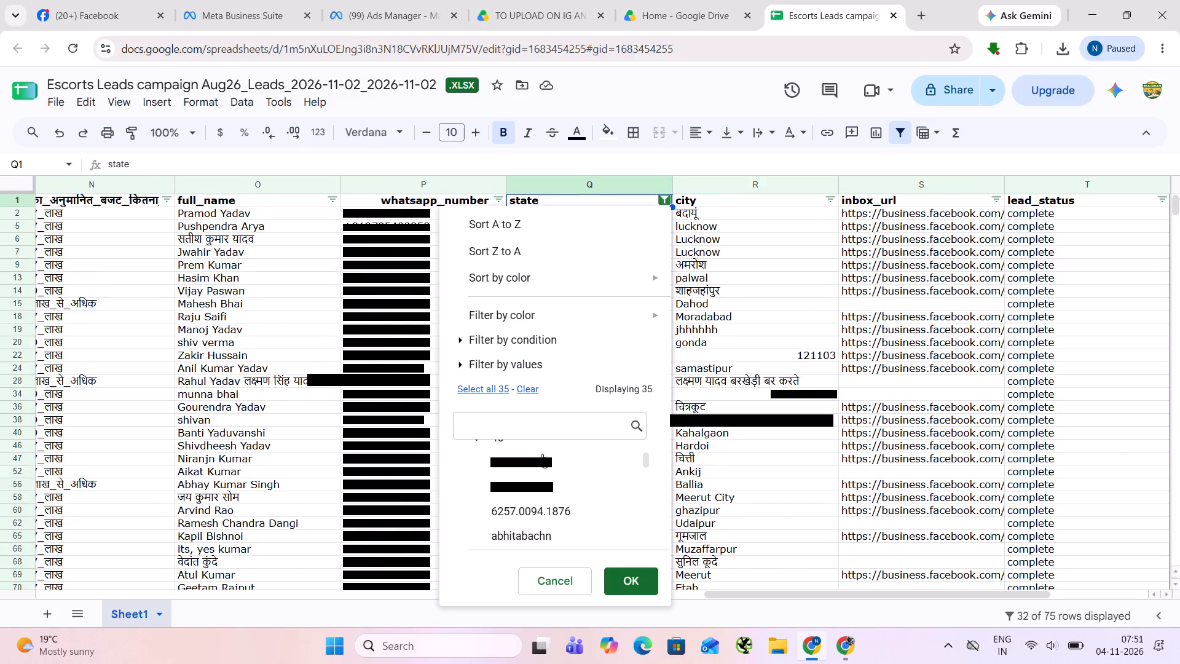
click(542, 454)
click(522, 497)
click(535, 518)
click(521, 529)
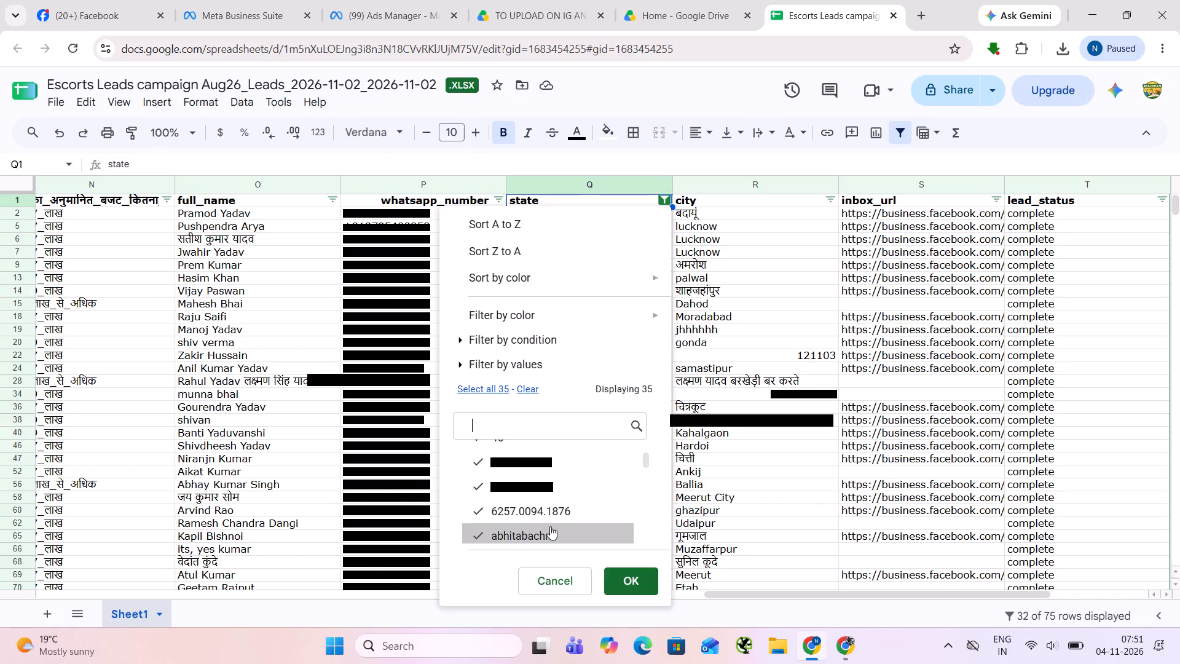
click(647, 528)
click(541, 461)
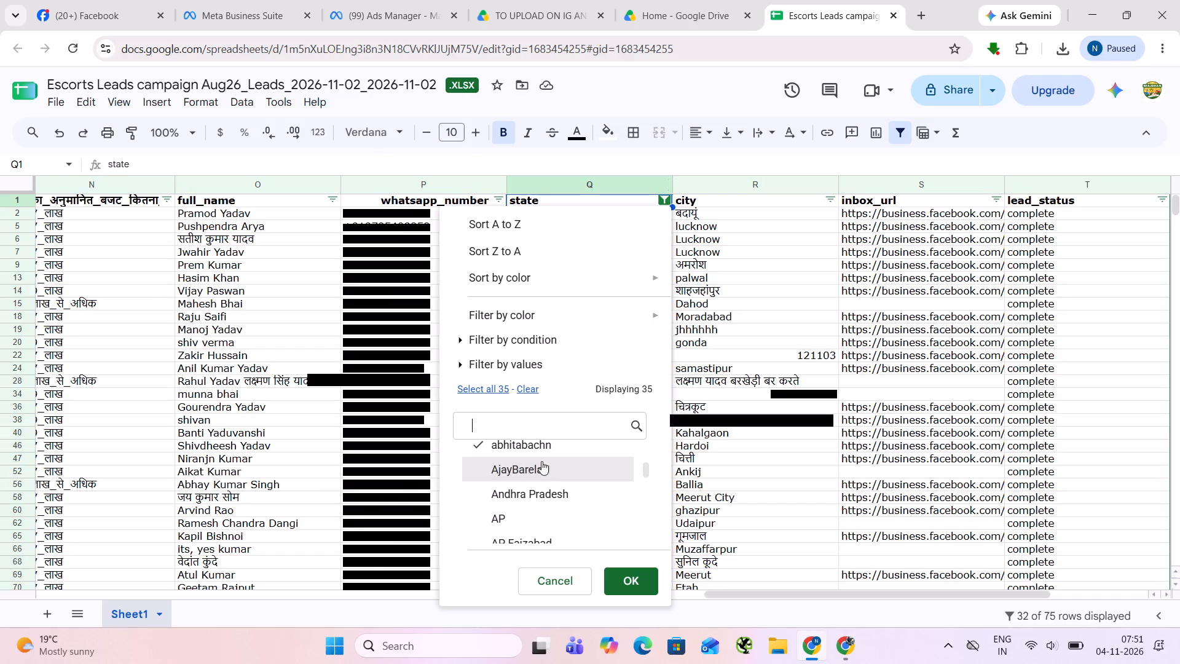
drag(495, 504, 498, 513)
click(498, 513)
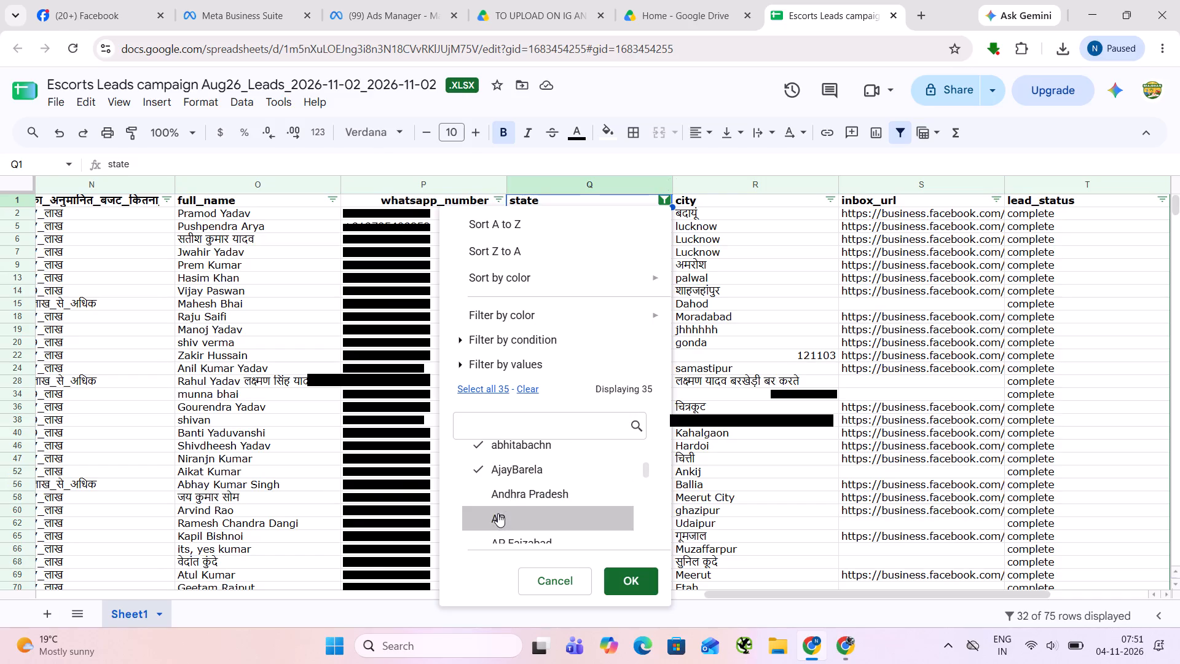
click(501, 515)
Include AP Faizabad, araria, bhiar, BR and br19 in the state filter.
click(647, 479)
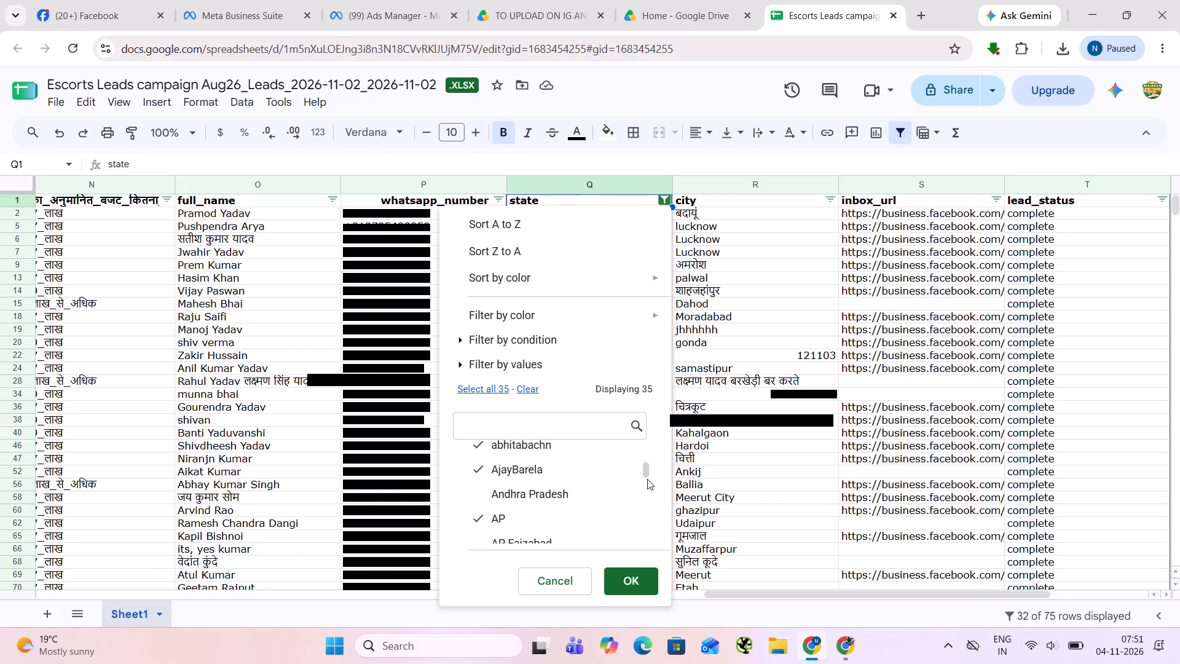
drag(647, 479, 647, 485)
click(556, 478)
click(482, 519)
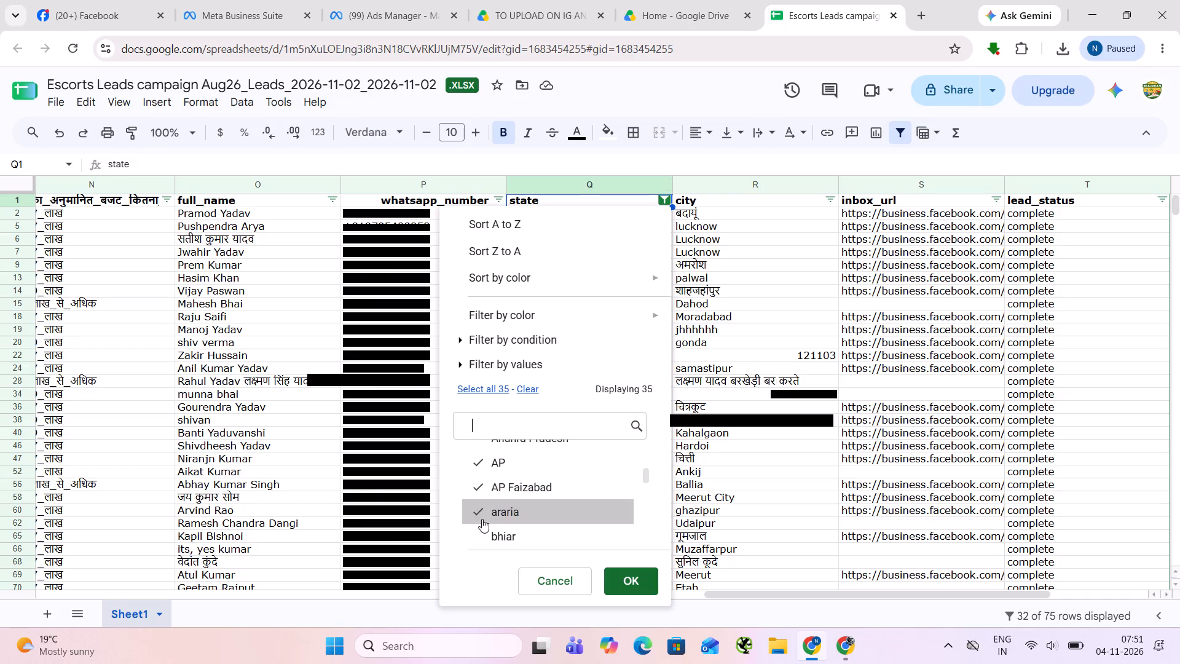
click(497, 528)
click(650, 492)
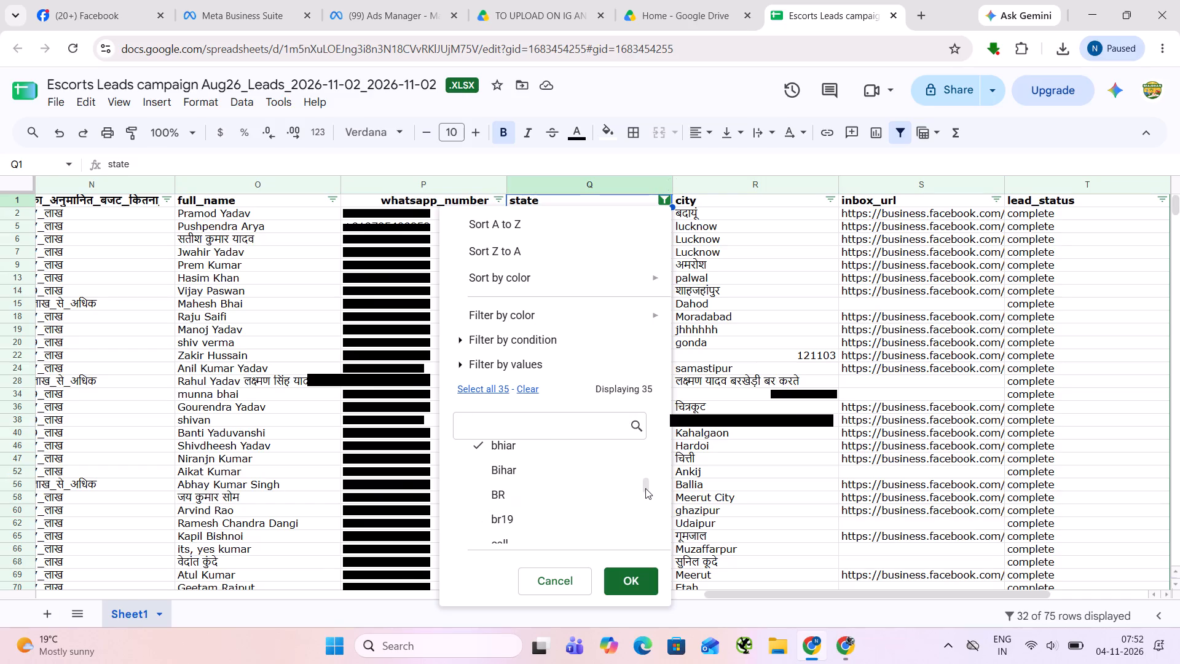
click(515, 493)
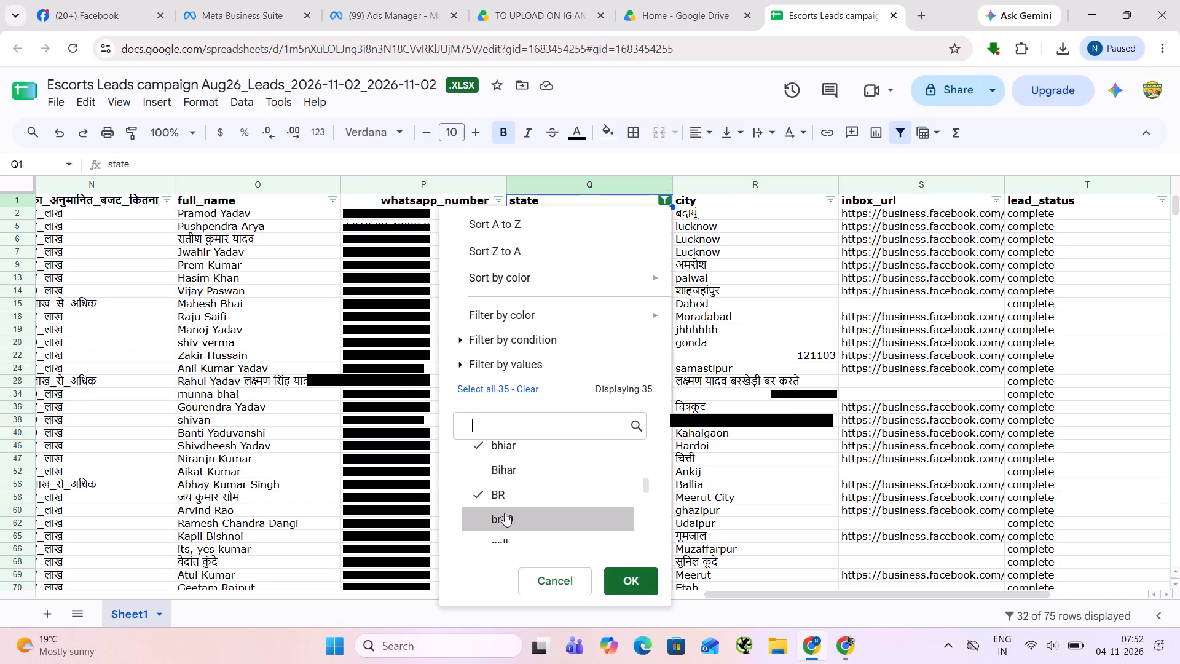
click(502, 521)
Include call, Chhatarpur, country Jabalpur, Datia and GJ in the state filter.
click(643, 497)
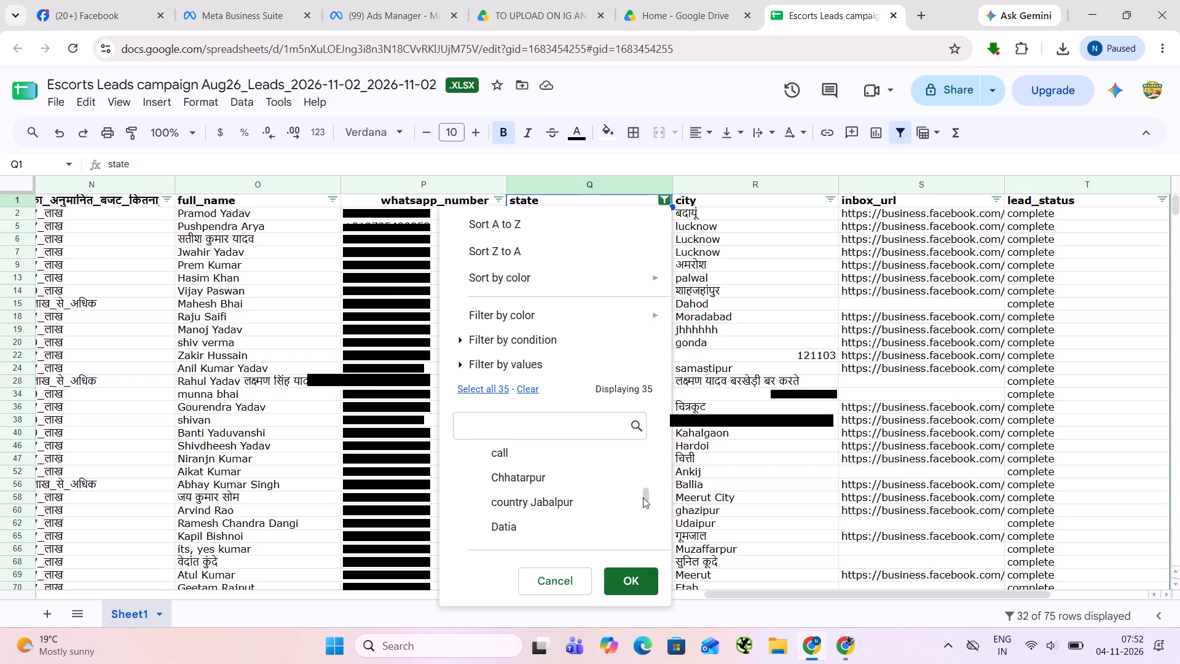
click(645, 494)
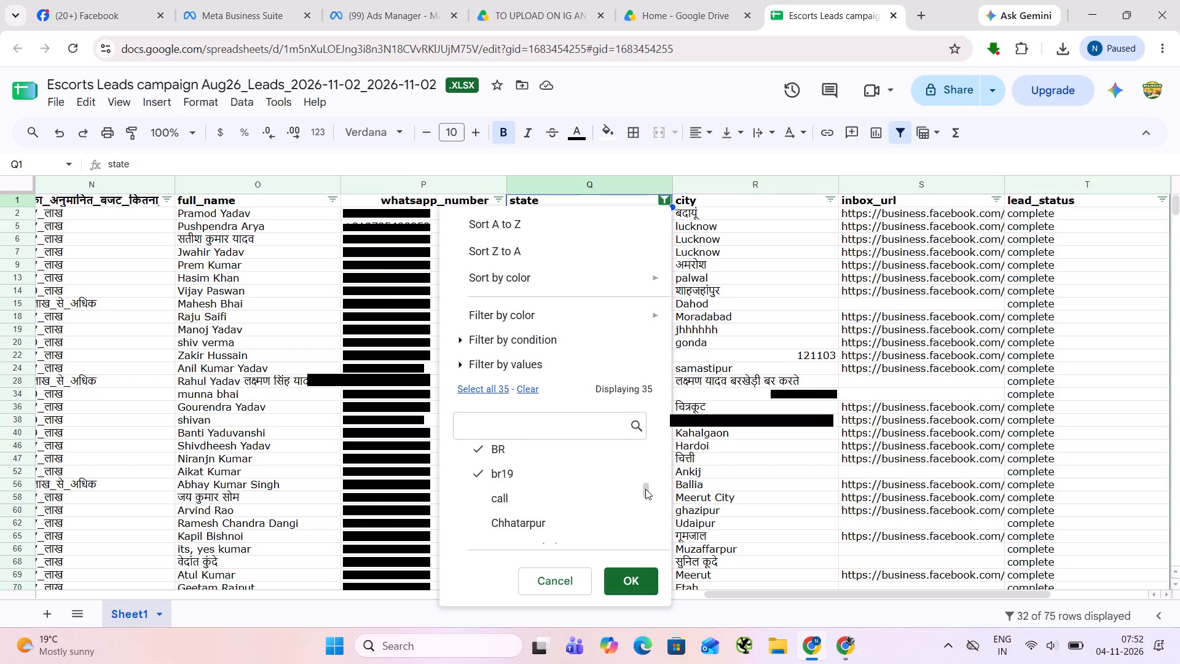
click(548, 489)
click(510, 523)
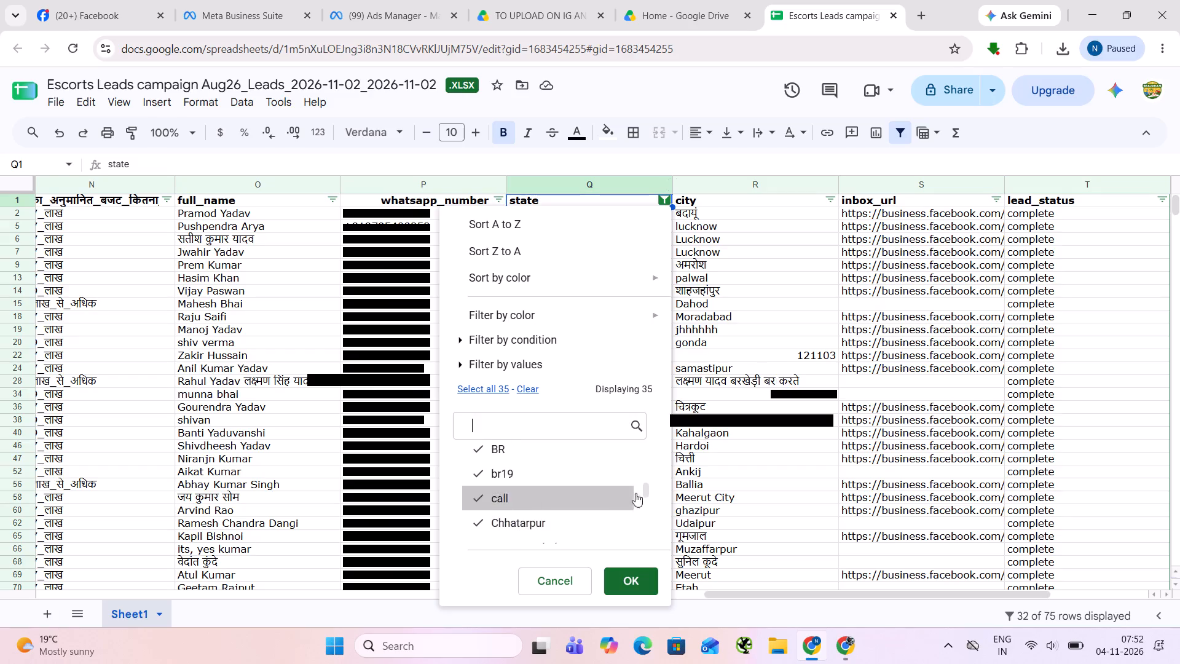
click(645, 502)
click(647, 501)
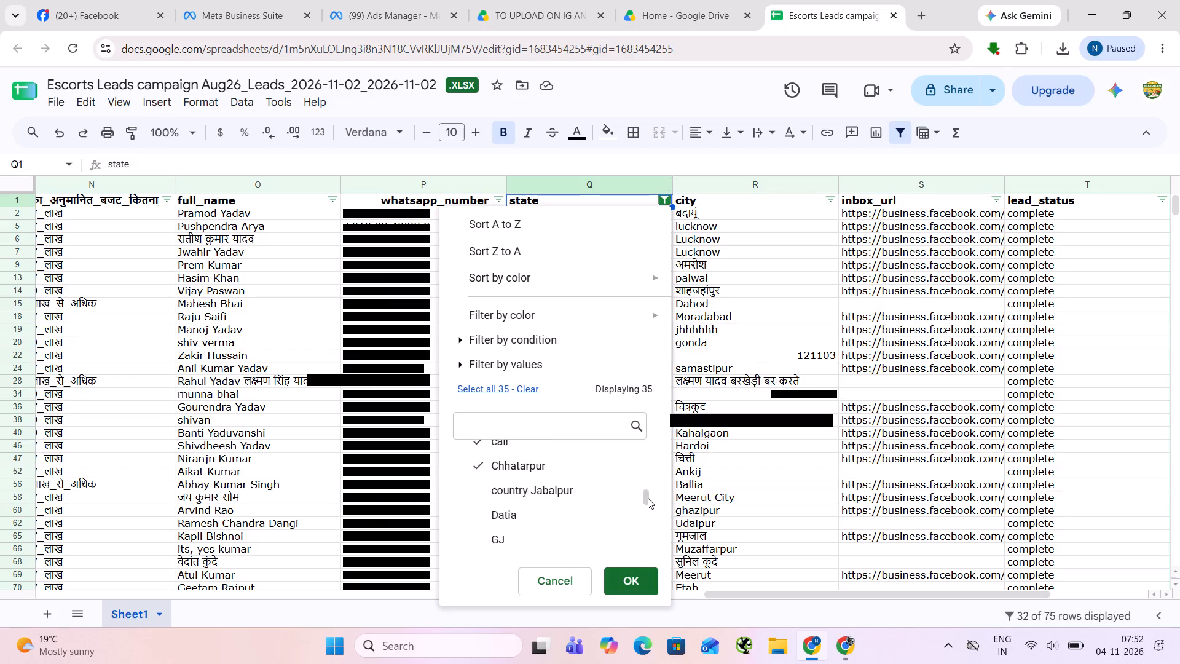
click(560, 456)
click(515, 482)
click(505, 512)
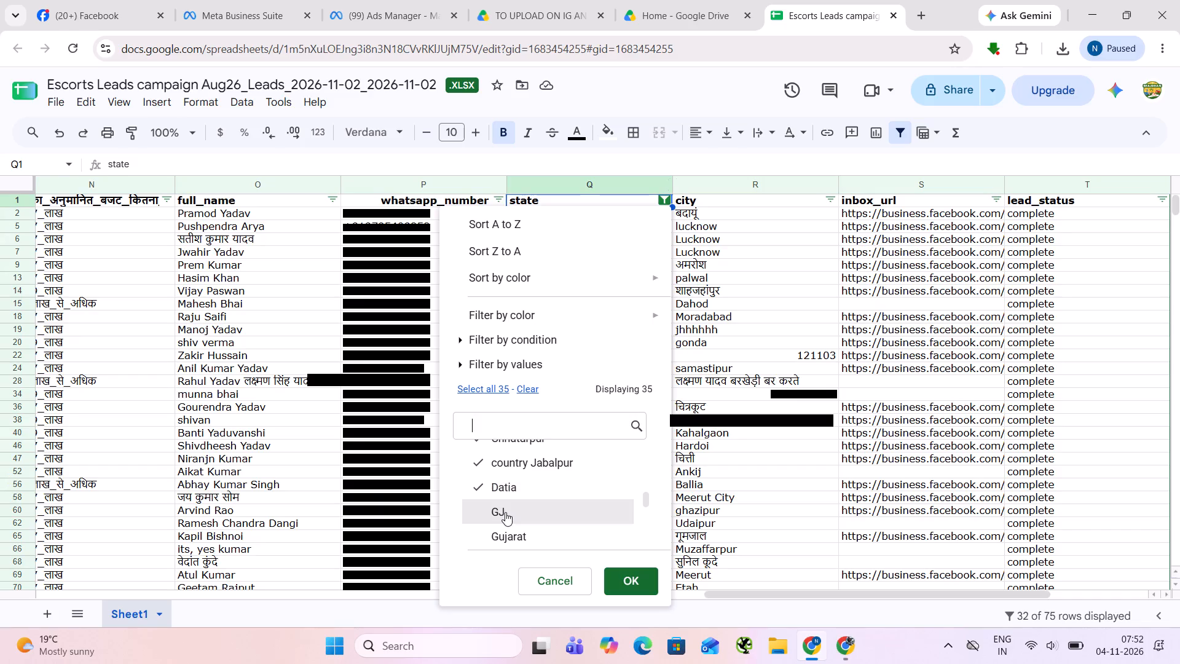
Include Gujrat and Jalaward in the state filter, leaving Haryana deselected.
click(647, 512)
click(647, 511)
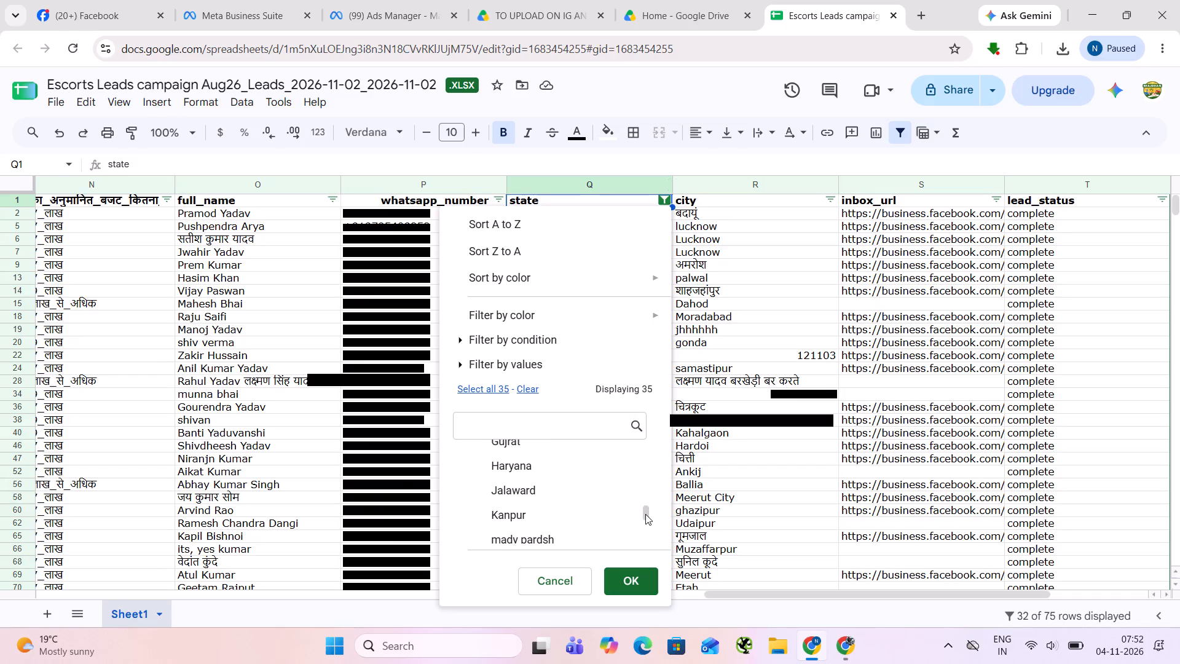
click(559, 488)
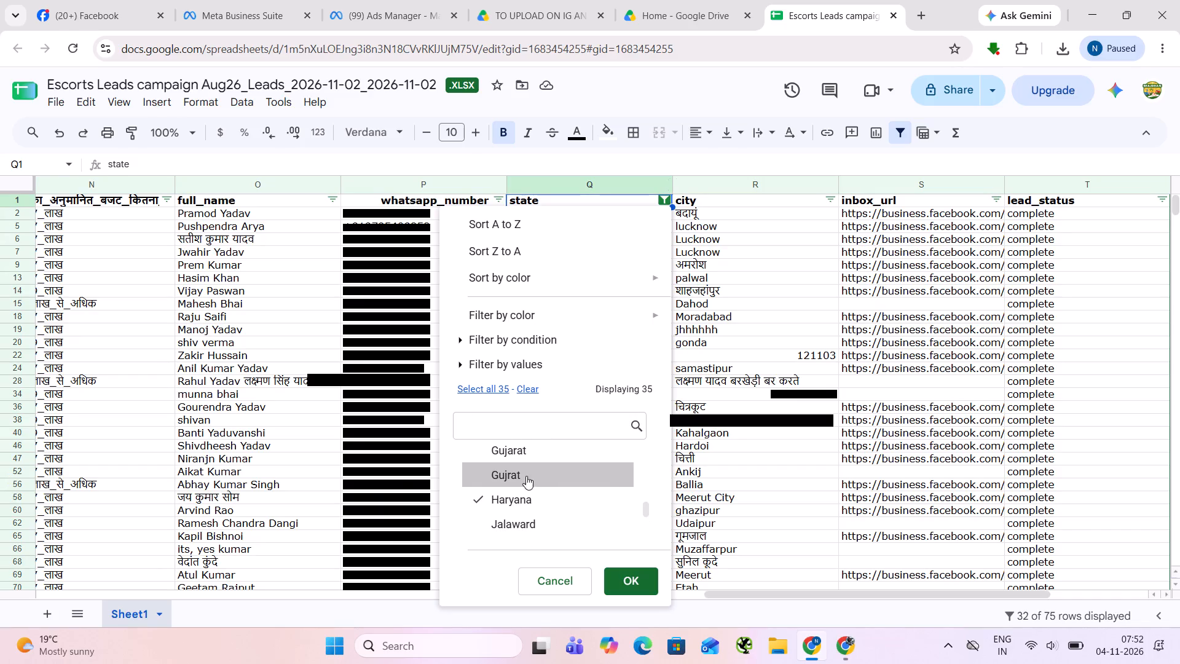
click(526, 476)
click(519, 485)
click(519, 485)
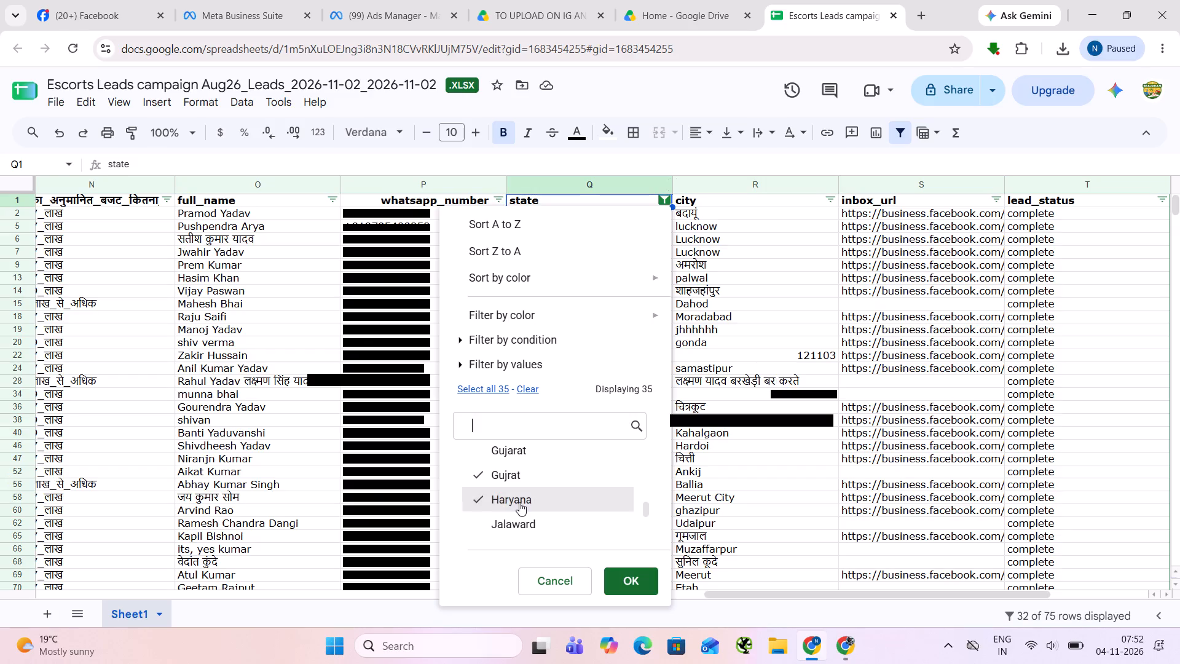
click(519, 502)
click(522, 506)
click(535, 513)
click(533, 496)
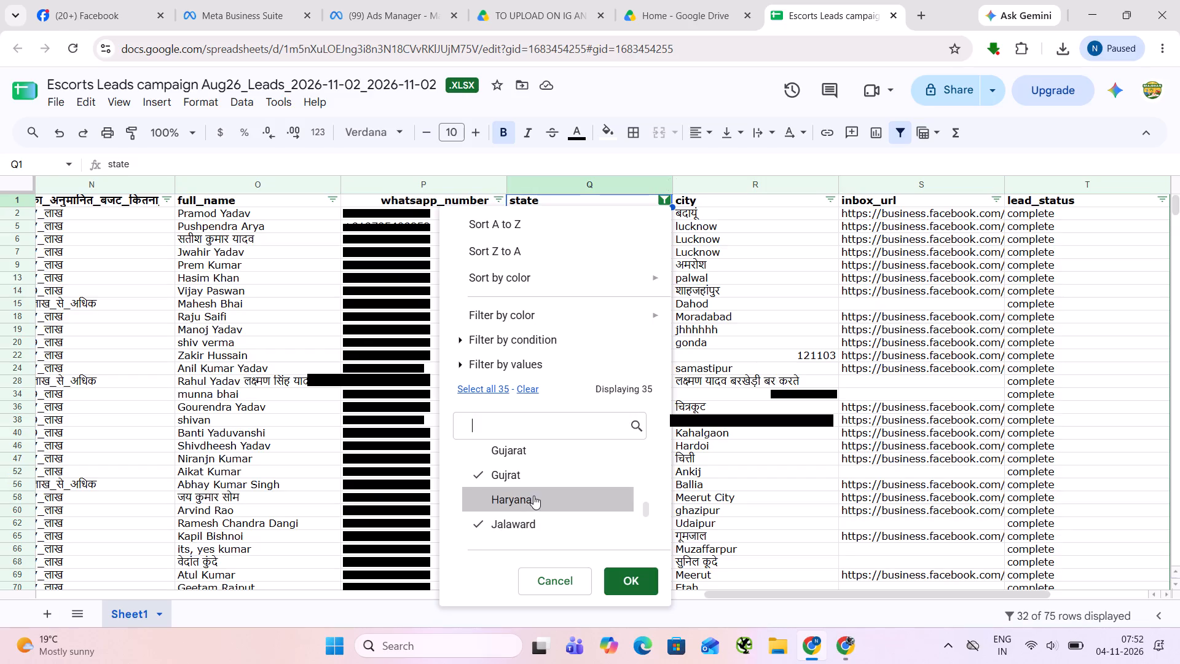
Include Kanpur, mady pardsh, Mansoor pur and Sonepit in the state filter.
drag(648, 516, 648, 523)
click(505, 491)
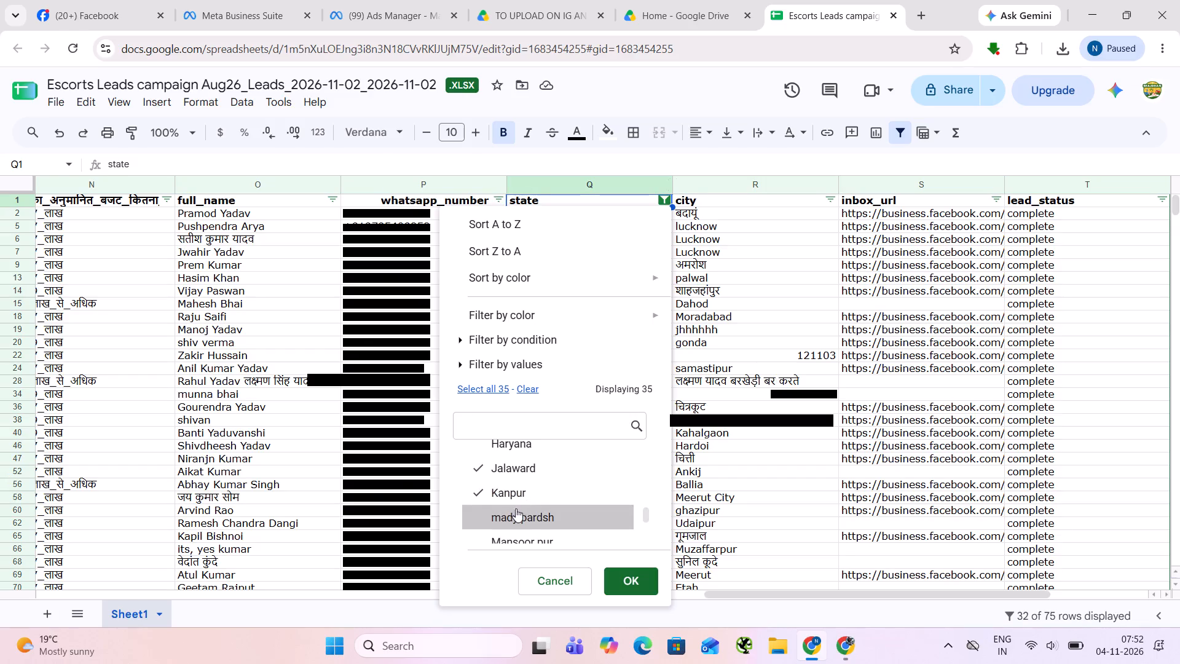
click(526, 526)
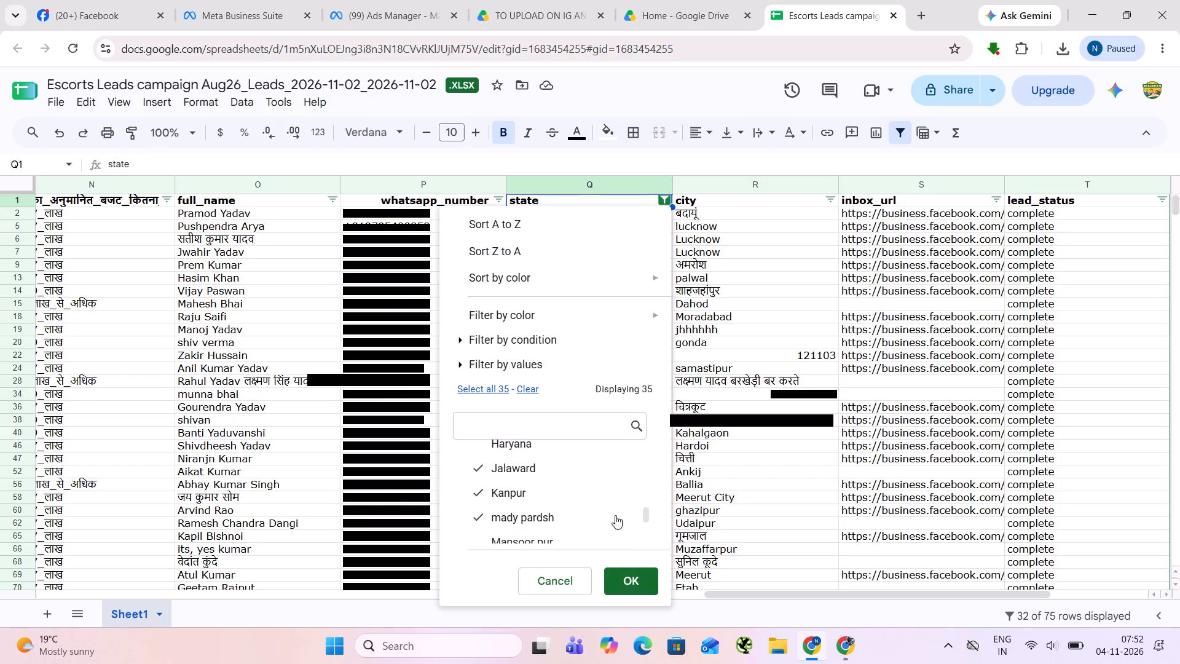
click(647, 530)
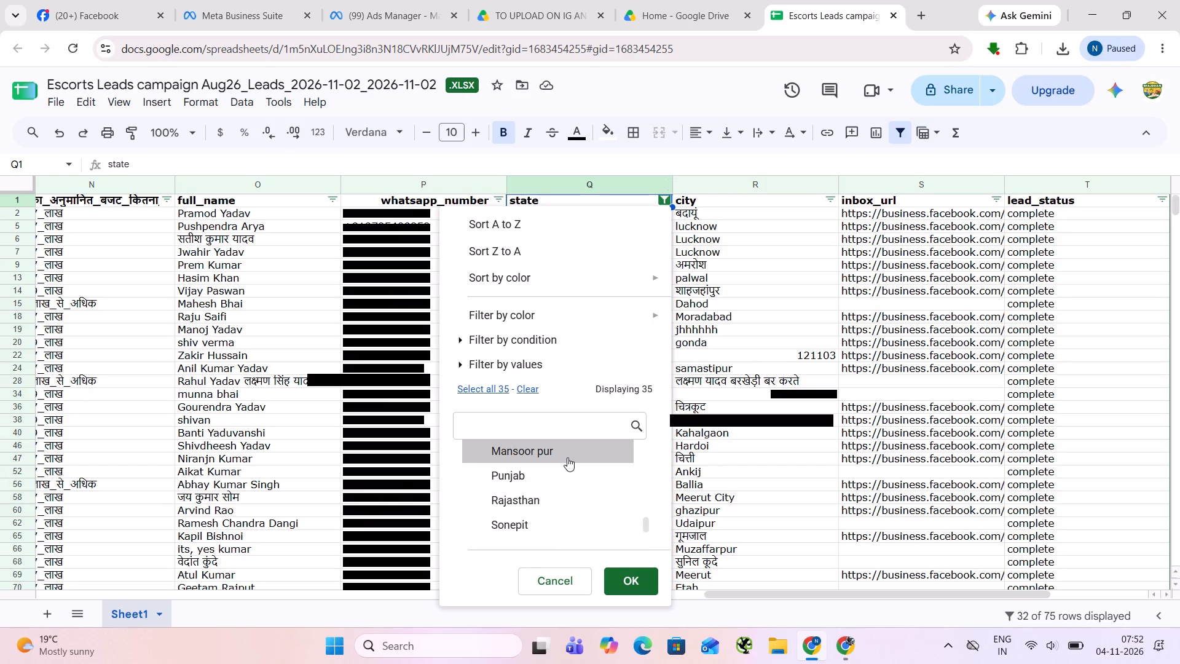
click(568, 460)
click(575, 529)
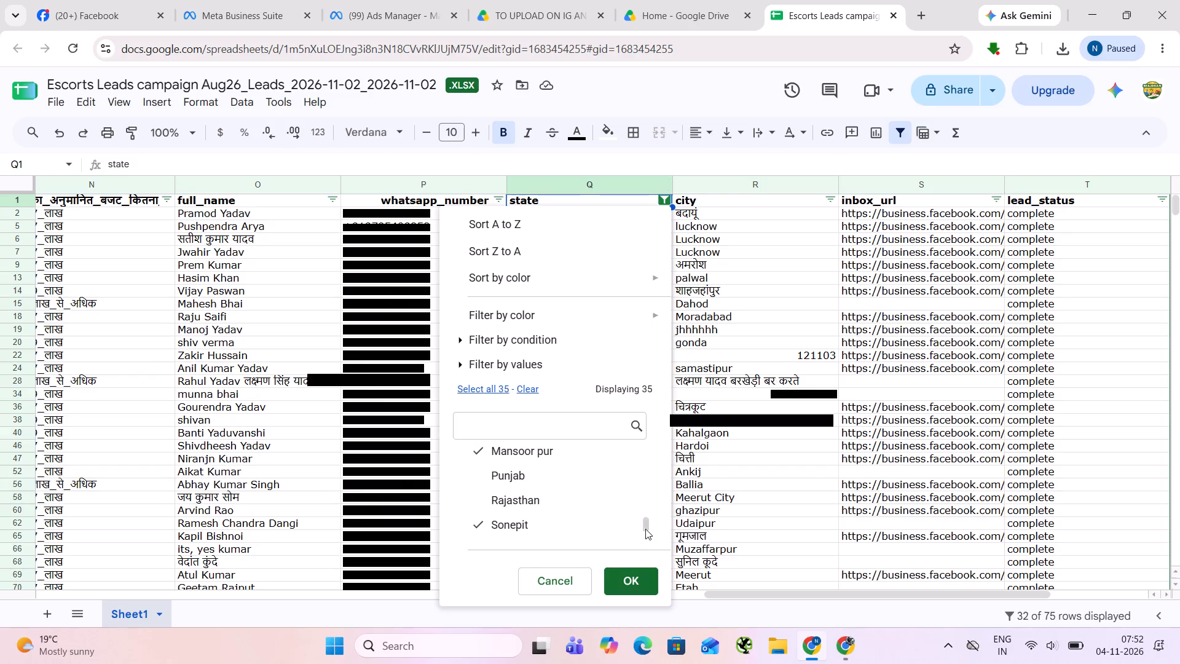
Include yadav, नाणे and राजस्थान, and apply the state filter.
drag(650, 527, 647, 543)
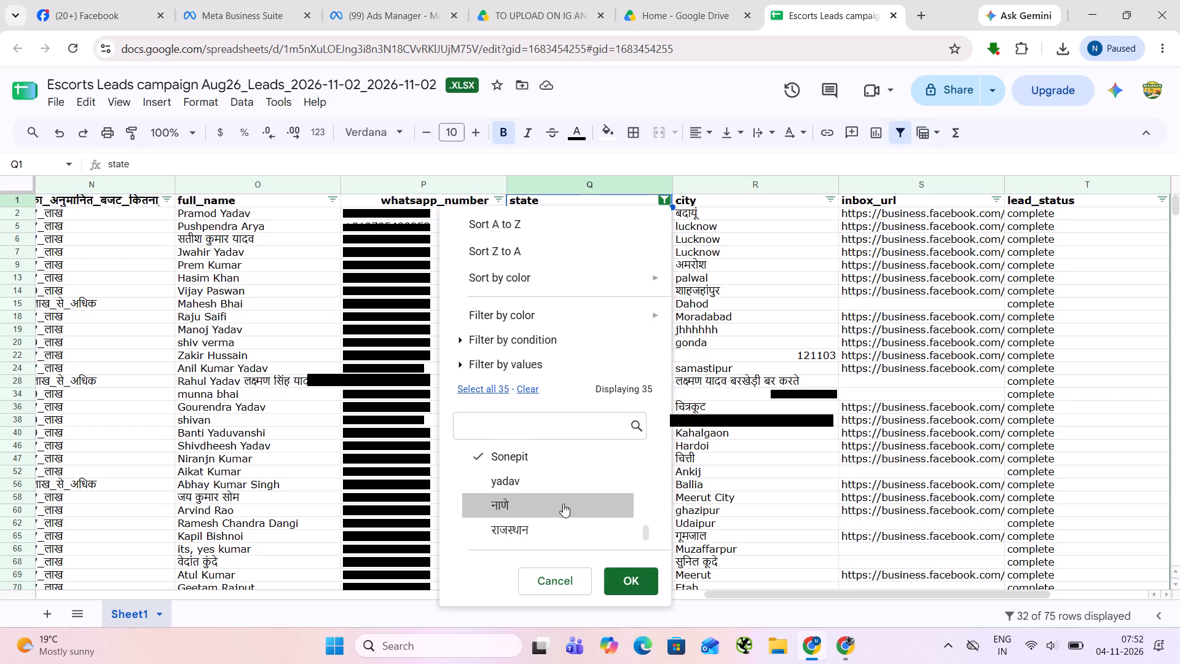
click(530, 488)
click(522, 508)
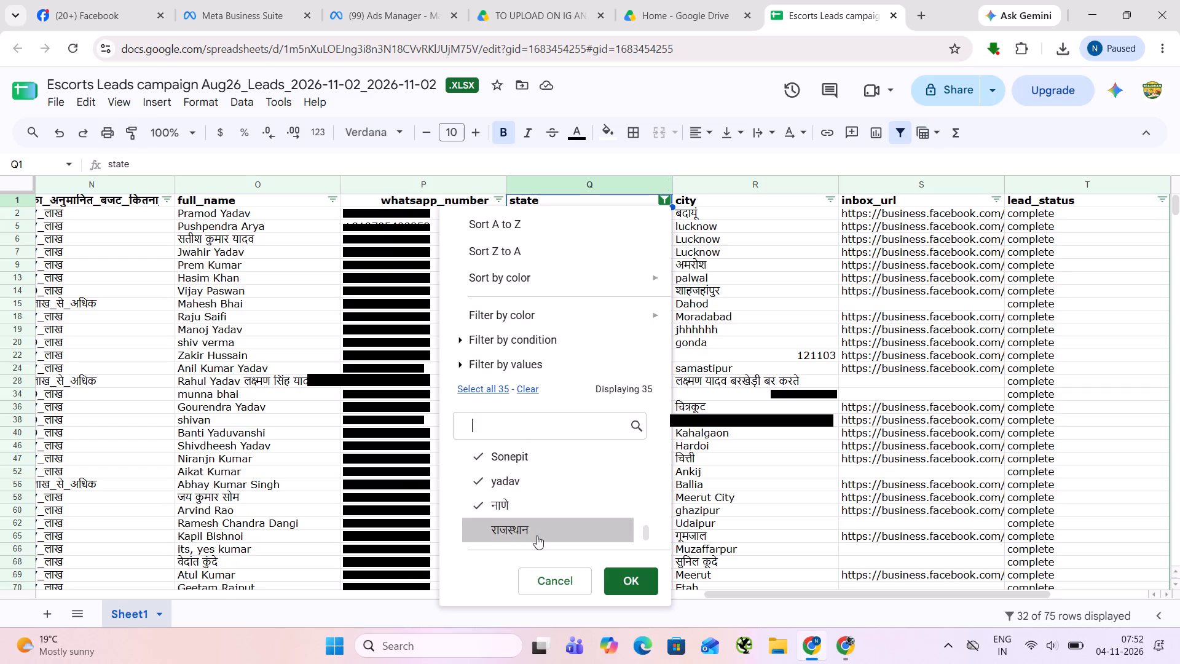
click(535, 534)
click(618, 582)
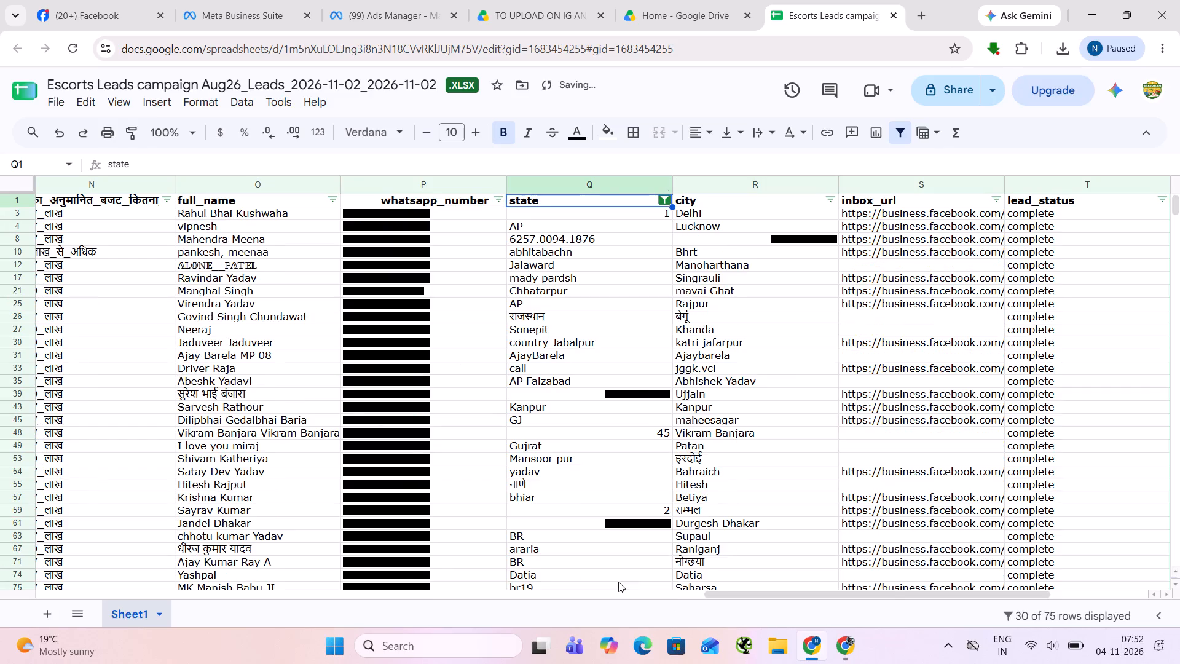
Select all filtered state cells from Q3 down and switch the selection summary from sum to count.
click(580, 213)
key(ctrl+shift+Down)
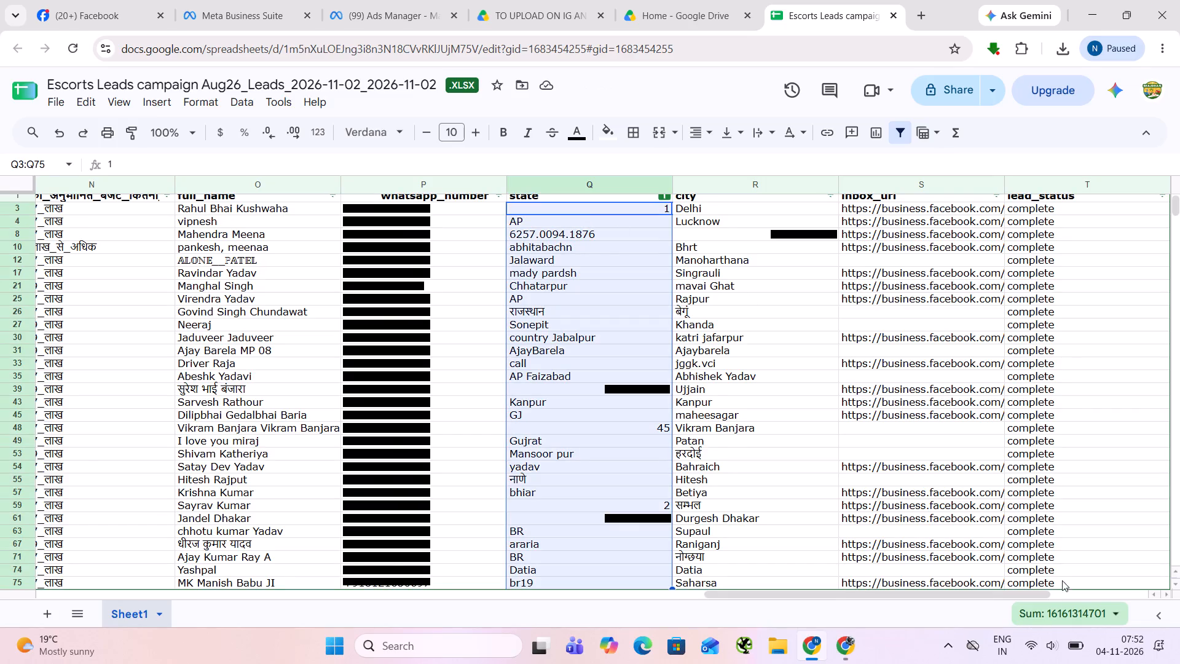
click(1041, 614)
click(1042, 592)
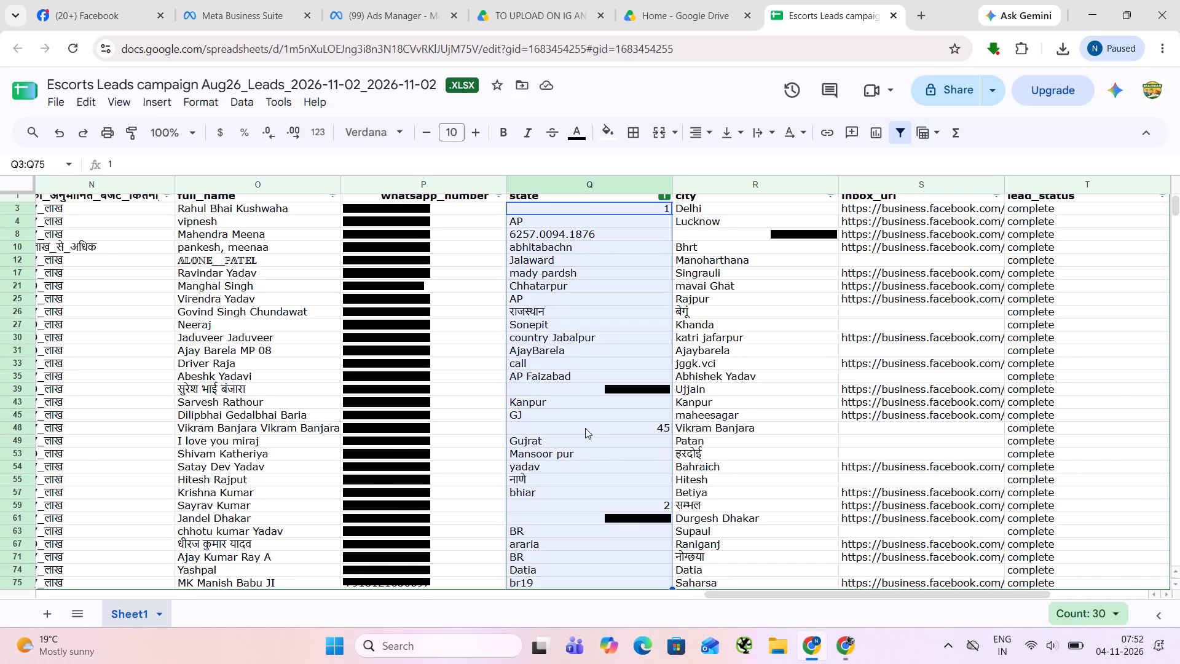
Move Delhi from the city cell R3 into the state cell Q3.
key(Up)
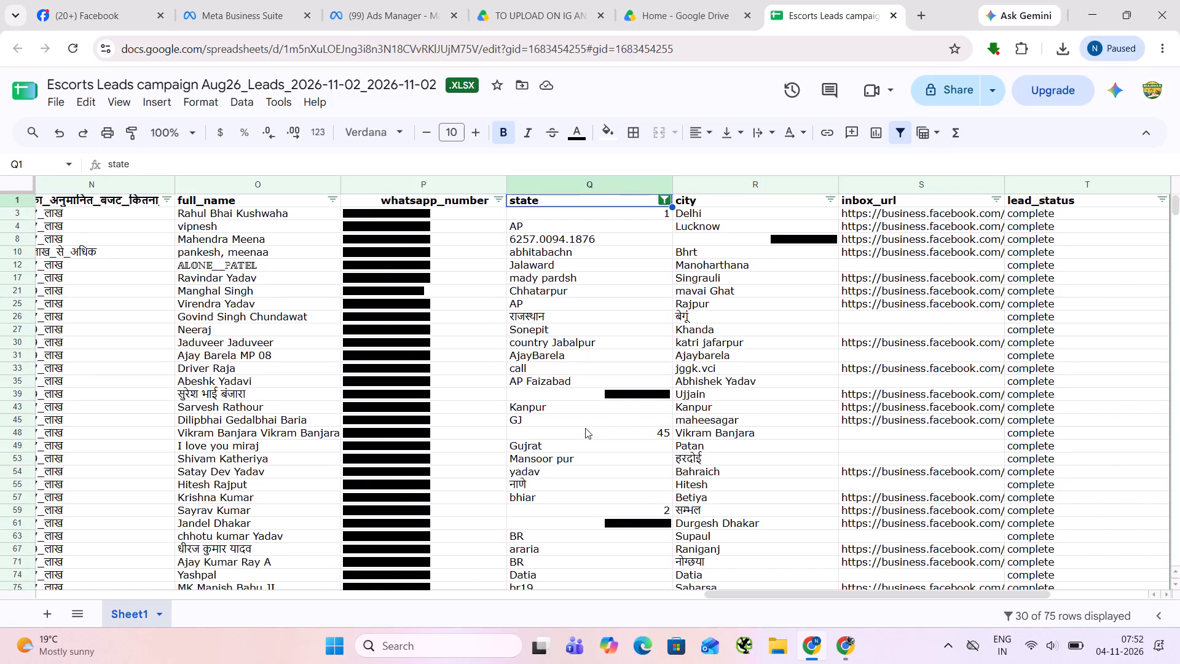
key(Down)
key(Right)
key(ctrl+x)
key(Left)
key(ctrl+v)
key(Down)
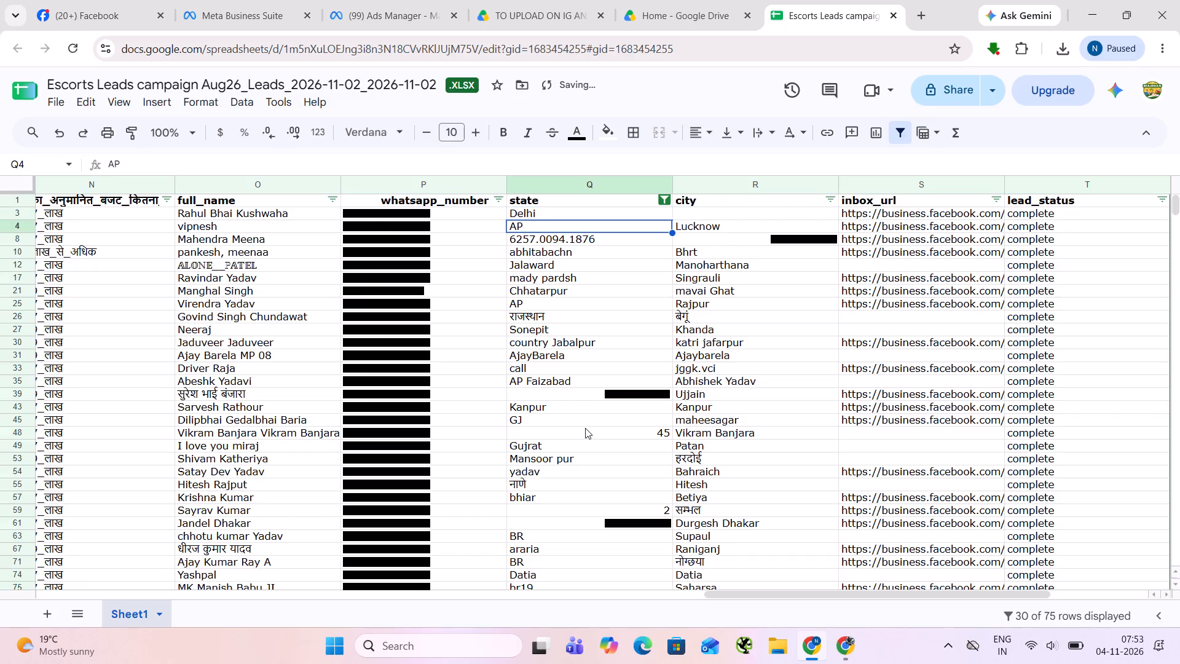
Enter Uttar Pradesh as the state in Q4.
text(Utt)
text(ar)
key(space)
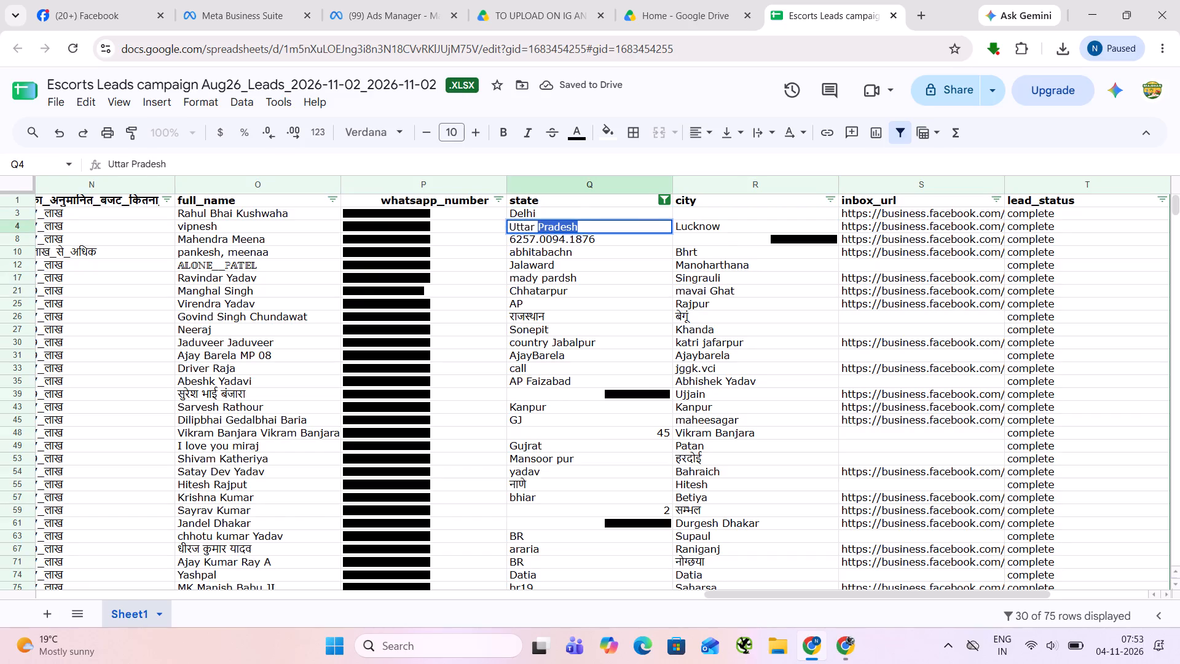
key(Return)
Clear the invalid state in Q8 and the invalid cities in R8 and R10.
key(BackSpace)
key(Right)
key(BackSpace)
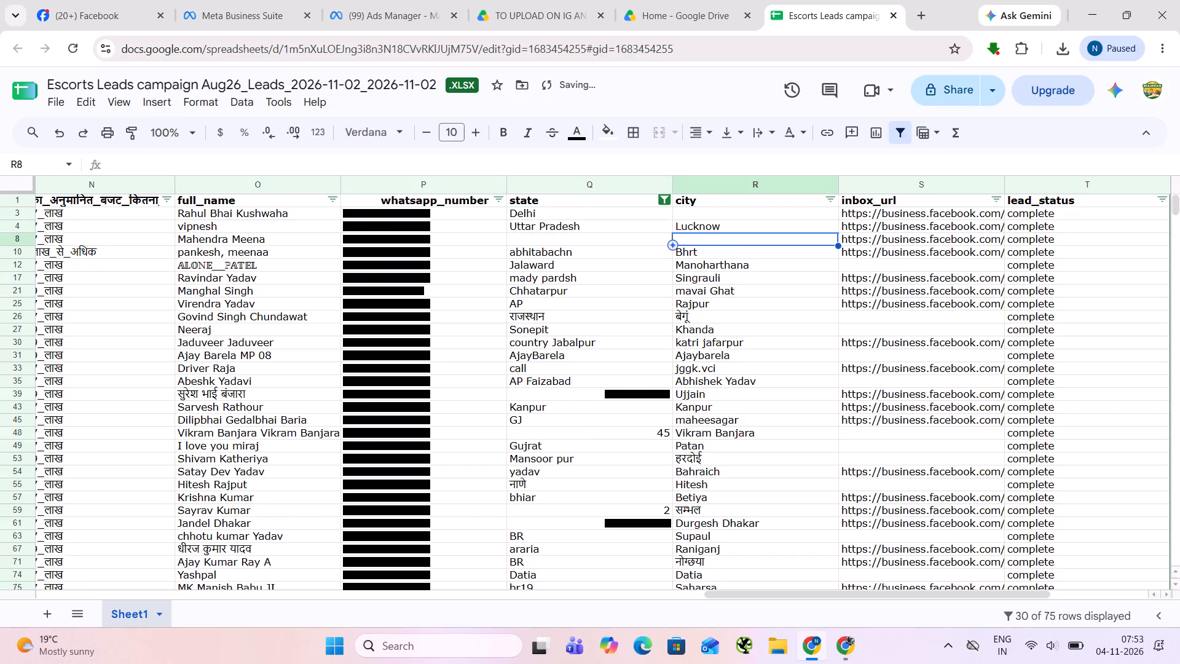
key(Down)
key(BackSpace)
Copy Uttar Pradesh from Q4 into the state cells Q10 and Q12.
key(Left)
key(Up)
key(Up)
key(ctrl+c)
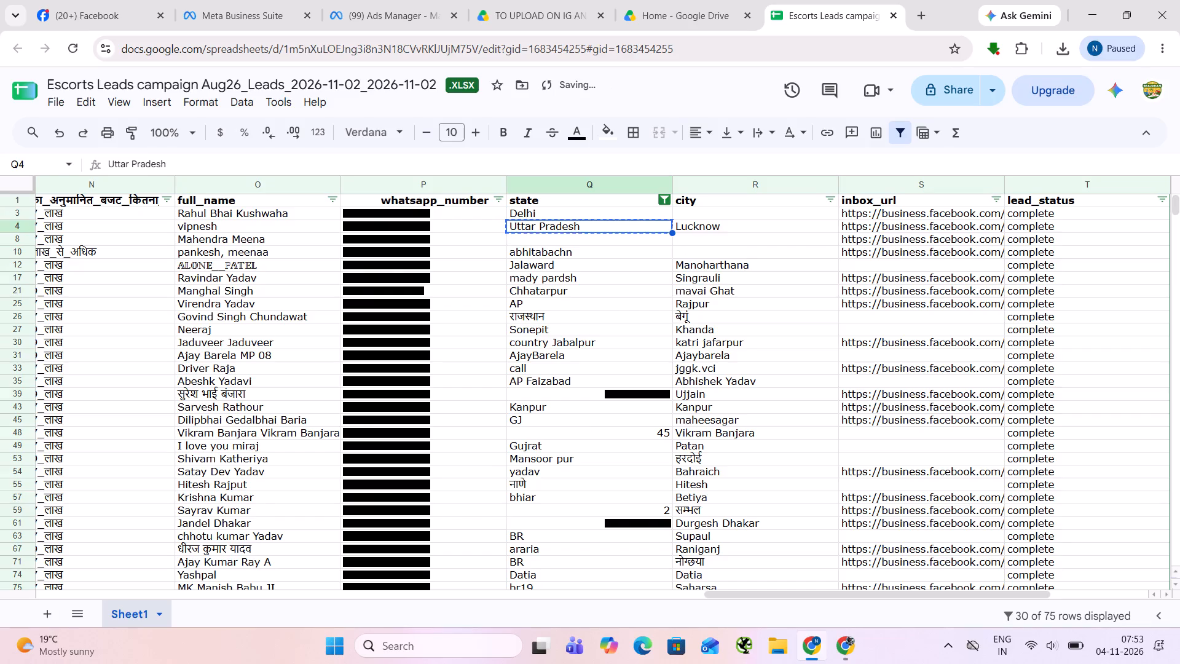
key(Down)
key(Down)
key(ctrl+v)
key(Down)
key(ctrl+v)
key(Down)
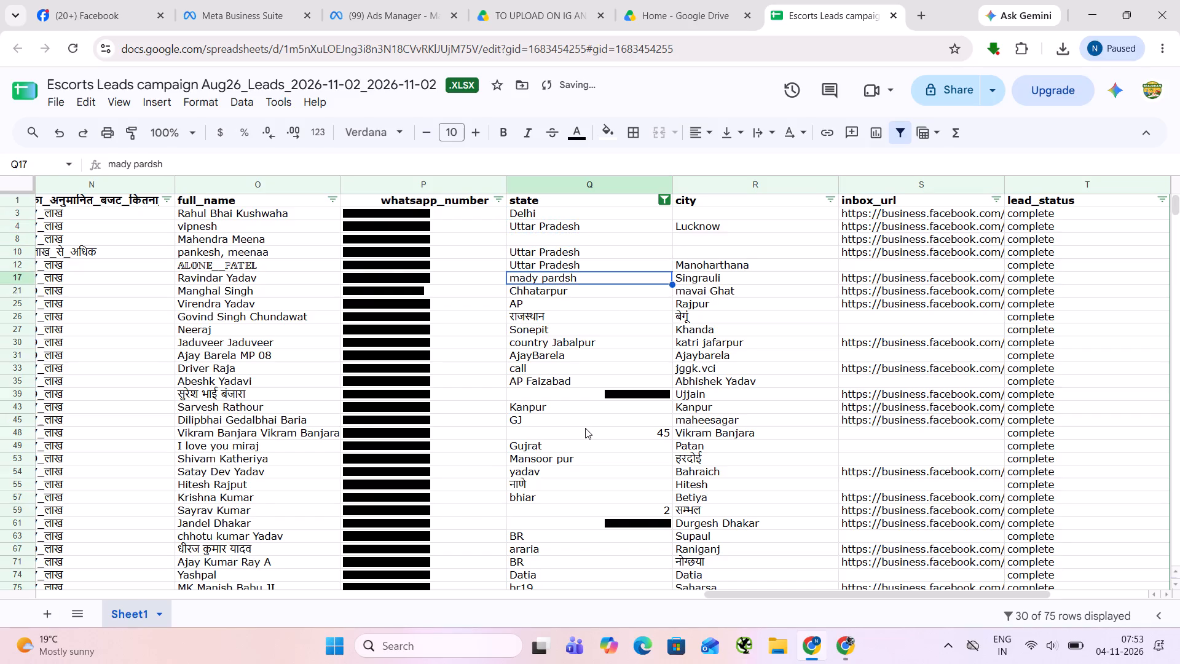
Enter Madhya Pradesh as the state in Q17.
text(Madhya Pradesh)
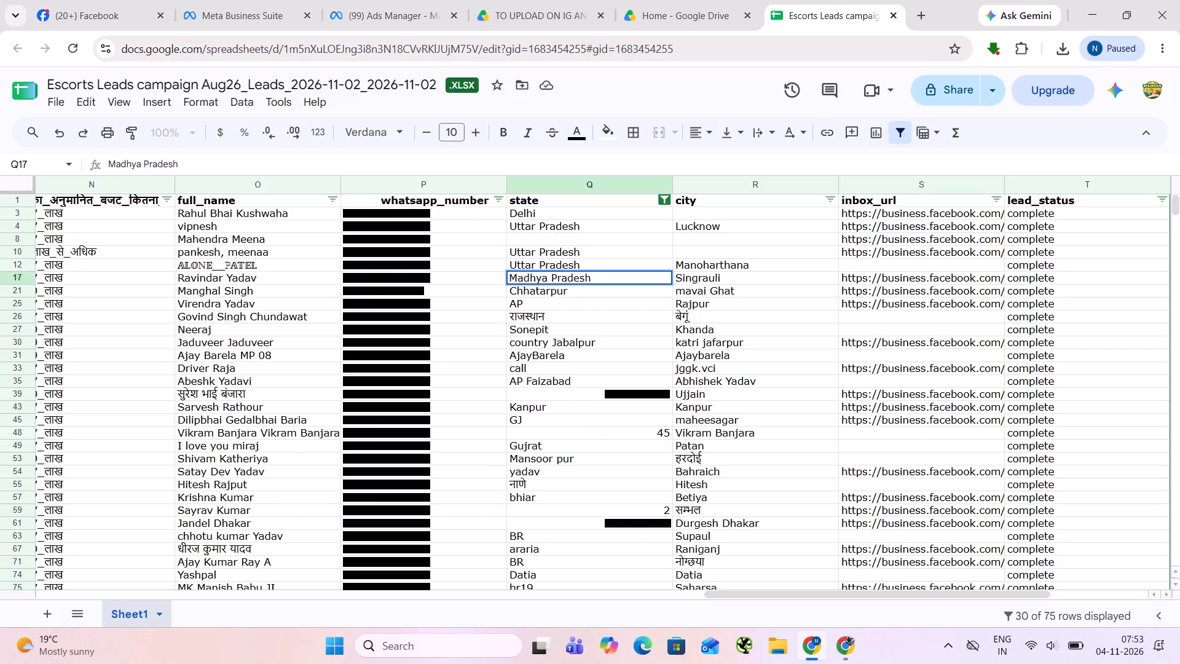
key(Down)
Move Chhatarpur from Q21 into the city cell R21 and copy Madhya Pradesh from Q17 into Q21.
key(ctrl+x)
key(Right)
key(ctrl+v)
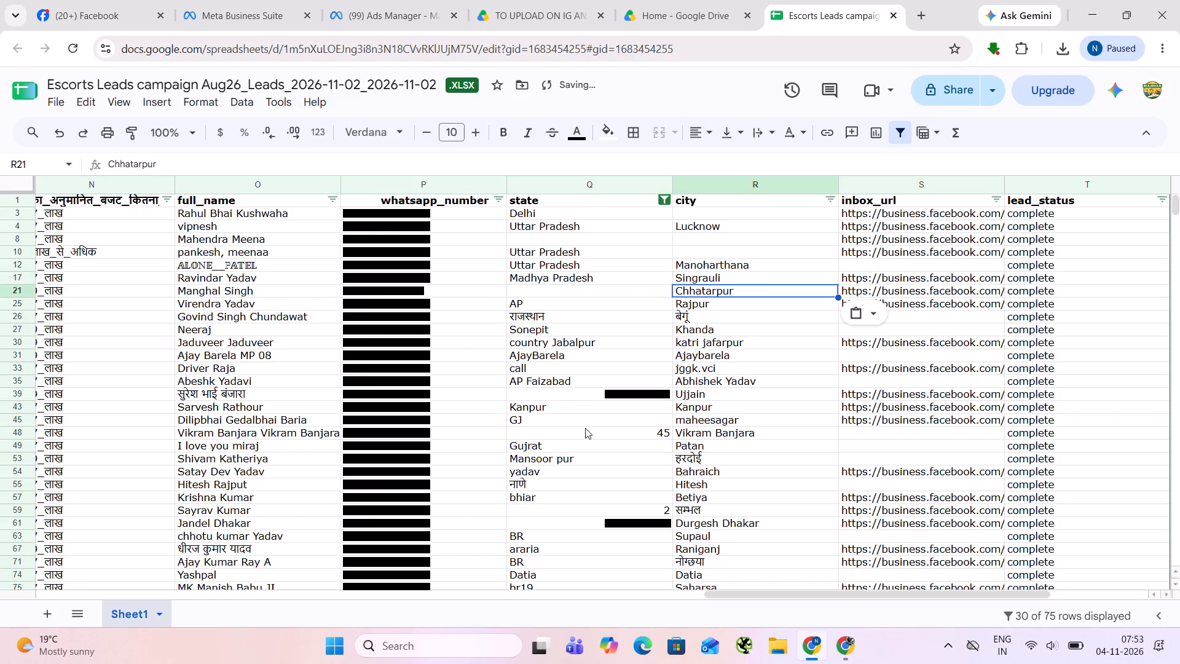
key(Left)
key(Up)
key(ctrl+c)
key(Down)
key(ctrl+v)
key(Down)
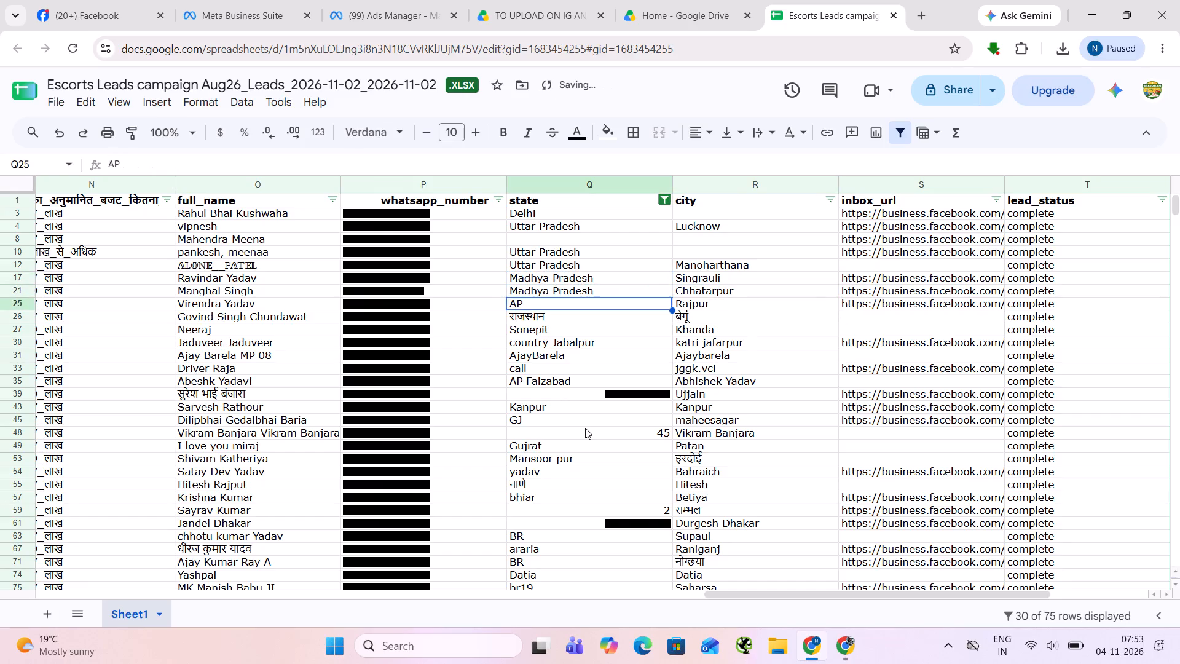
Enter Andhra Pradesh as the state in Q25.
text(Andhra)
key(space)
key(Return)
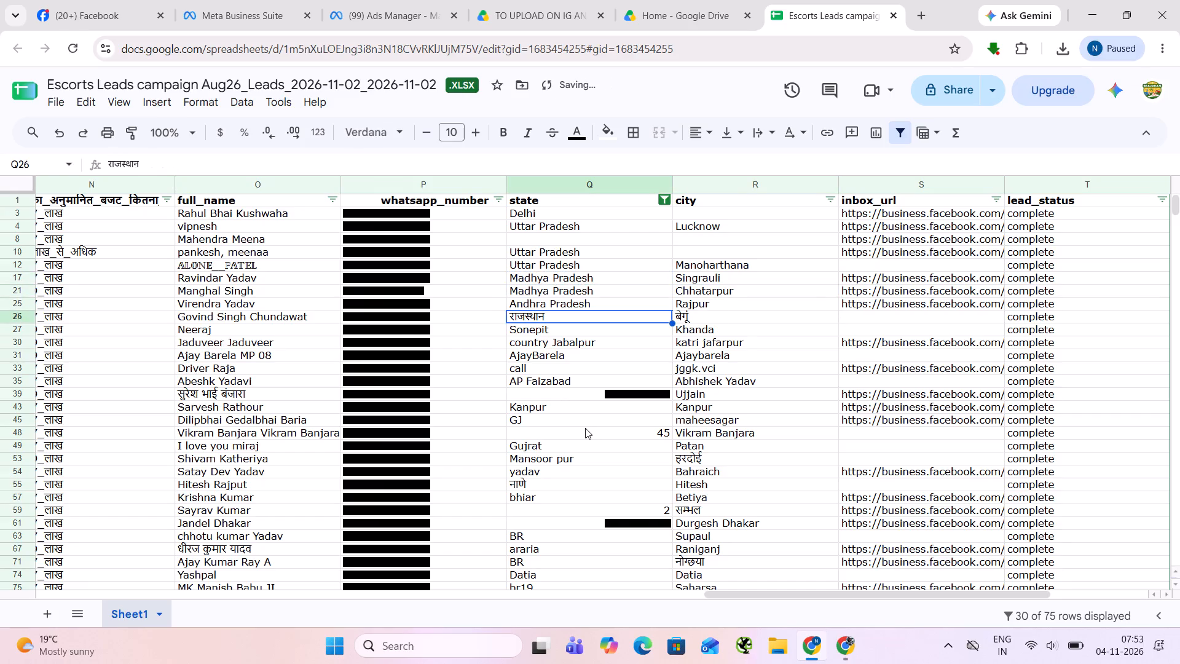
Clear the Hindi city in R26 and enter Rajasthan as the state in Q26.
key(Right)
key(BackSpace)
key(Down)
key(Down)
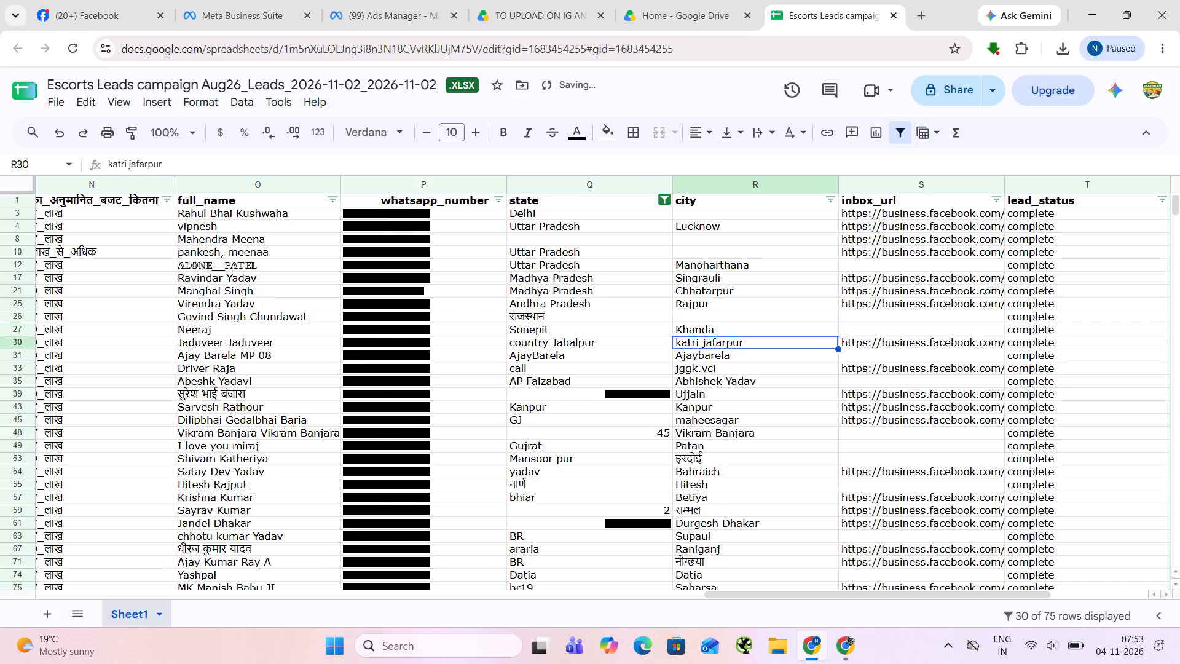
key(Left)
key(Up)
key(Up)
text(Rajasthan)
key(Down)
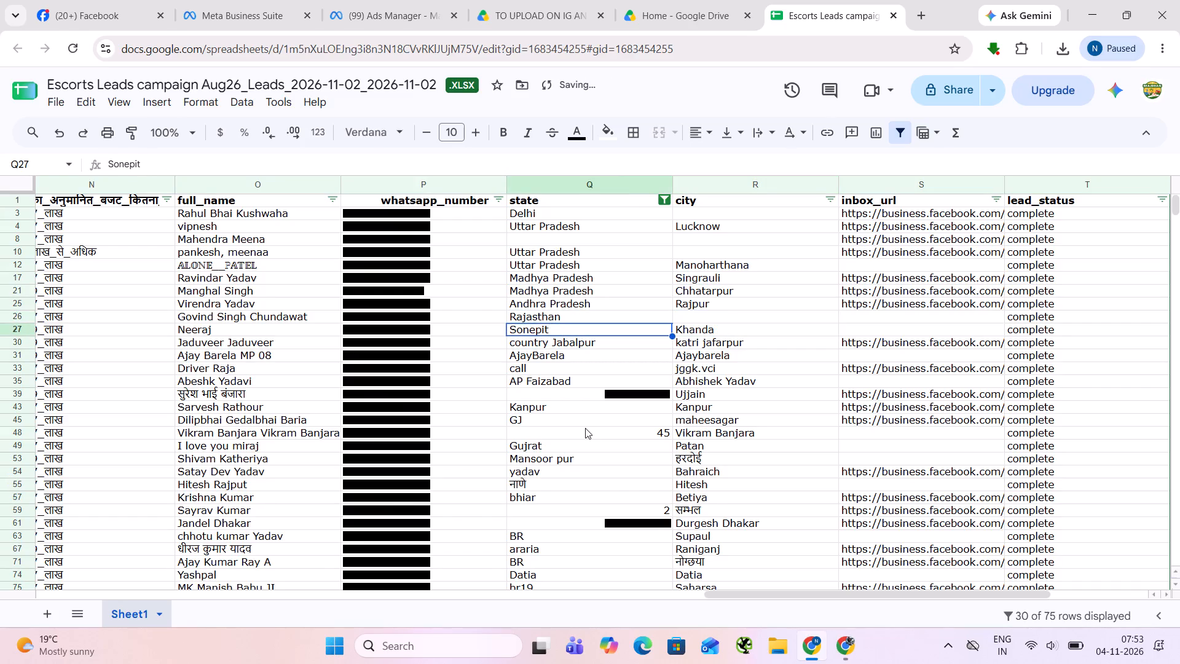
Enter Haryana as the state in Q27 and clear the city in R27.
text(Haryana)
key(Right)
key(BackSpace)
key(Down)
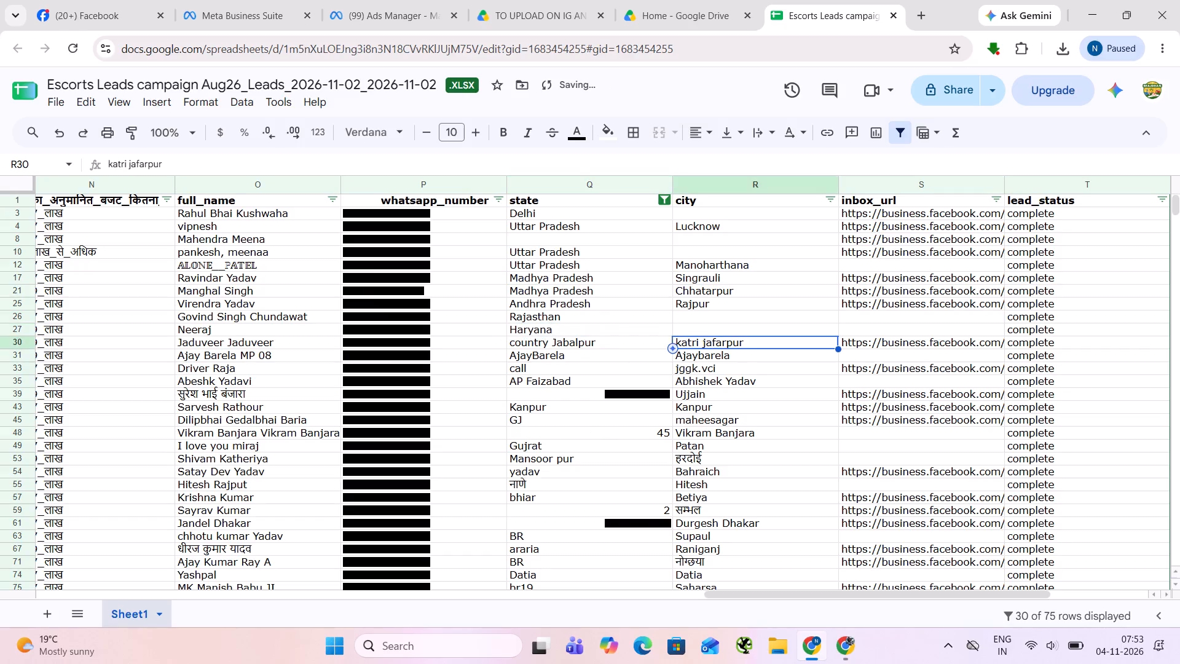
Clear the cities in R30 and R31 and copy Uttar Pradesh from Q12 into the state cells Q30 and Q31.
key(BackSpace)
key(Left)
key(Up)
key(Up)
key(Up)
key(Up)
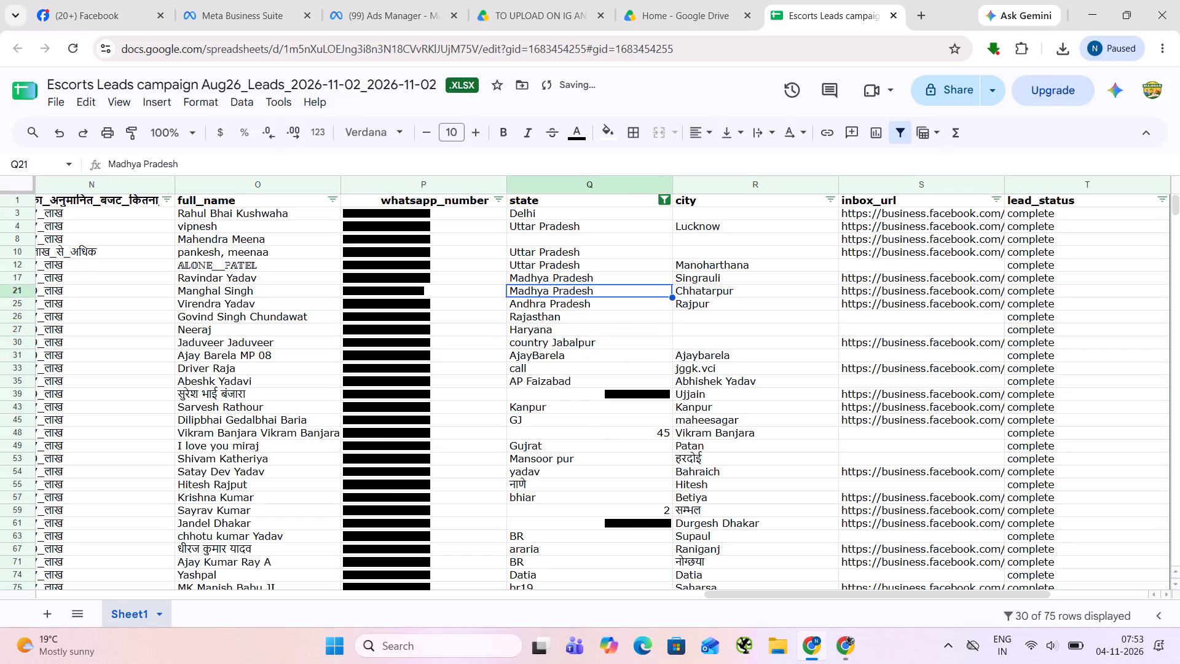
key(Up)
key(Up)
key(ctrl+c)
key(Down)
key(Down)
key(Down)
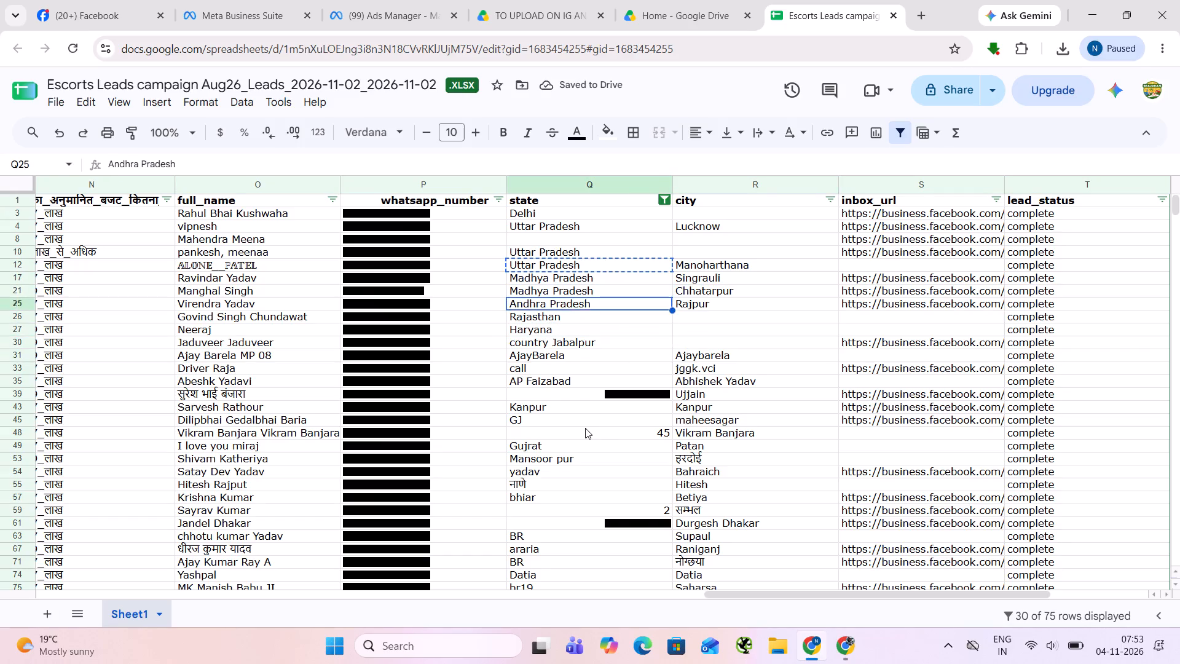
key(Down)
key(Down)
key(Down)
key(ctrl+v)
key(Down)
key(ctrl+v)
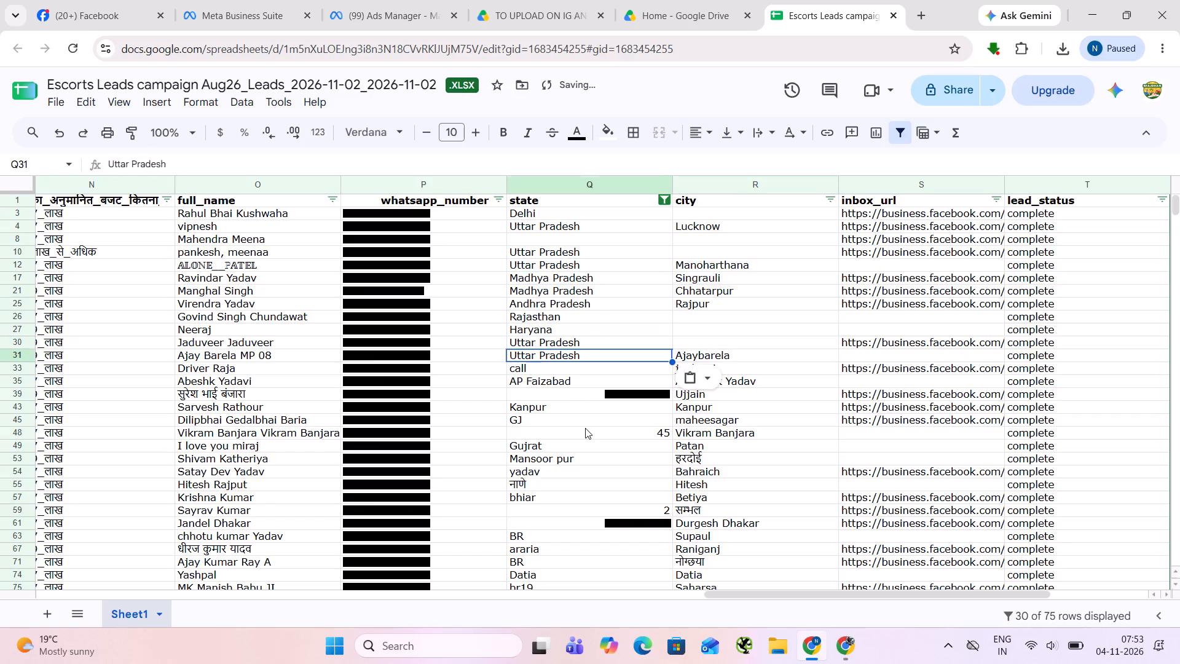
key(Right)
key(BackSpace)
Clear both the city in R33 and the state in Q33.
key(Down)
key(BackSpace)
key(Left)
key(BackSpace)
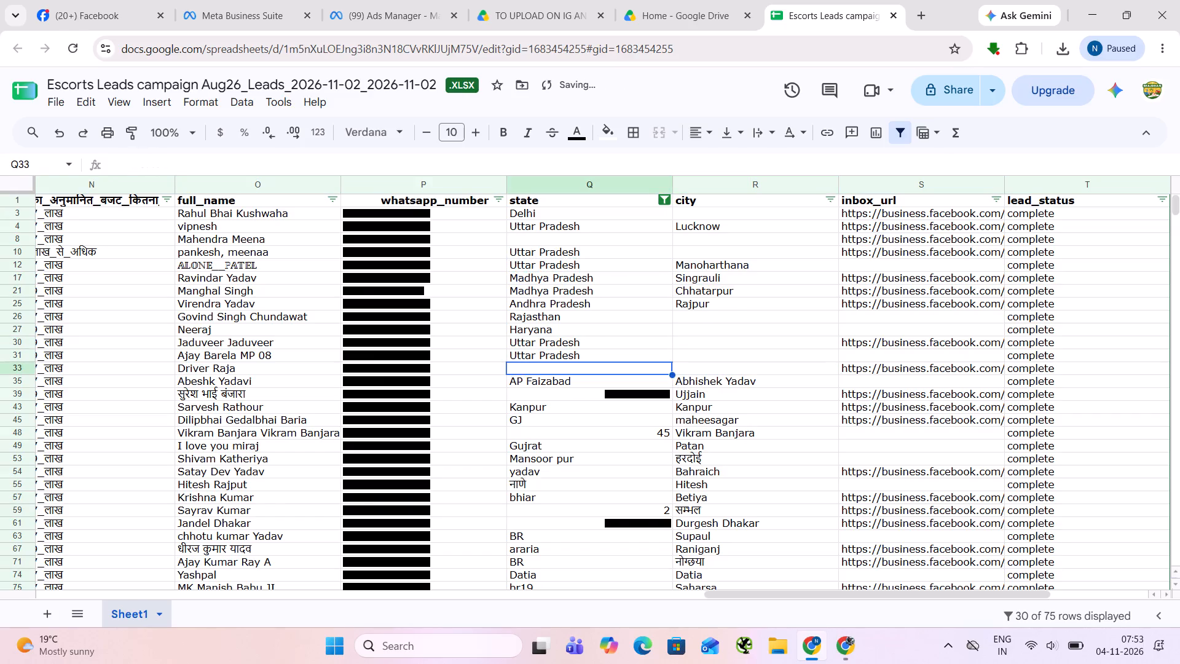
Copy Uttar Pradesh from Q31 into the state cell Q35 and clear the city in R35.
key(Up)
key(ctrl+c)
key(Down)
key(Down)
key(ctrl+v)
key(Right)
key(BackSpace)
Enter Madhya Pradesh as the state in Q39.
key(Down)
key(Left)
text(Madhya Pradesh)
Copy Uttar Pradesh from Q35 into the state cell Q43.
key(Up)
key(ctrl+c)
key(Down)
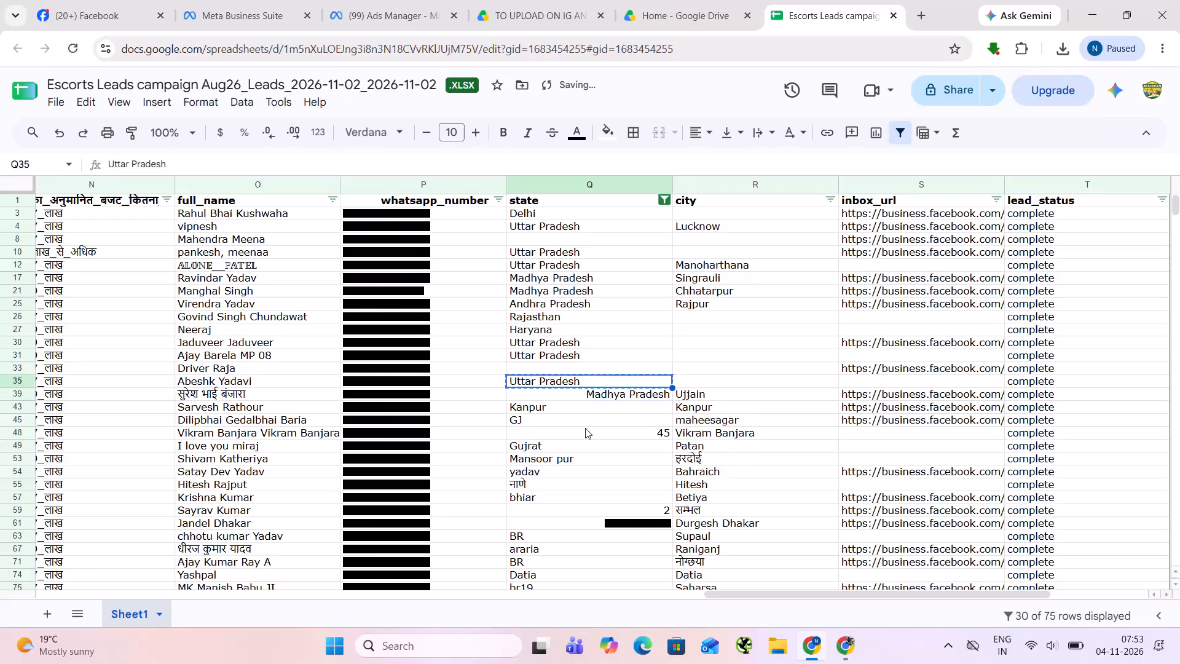
key(Down)
key(ctrl+v)
Enter Gujarat as the state in Q45, clear the city in R45, and clear both state and city in row 48.
key(Down)
text(Gujarat)
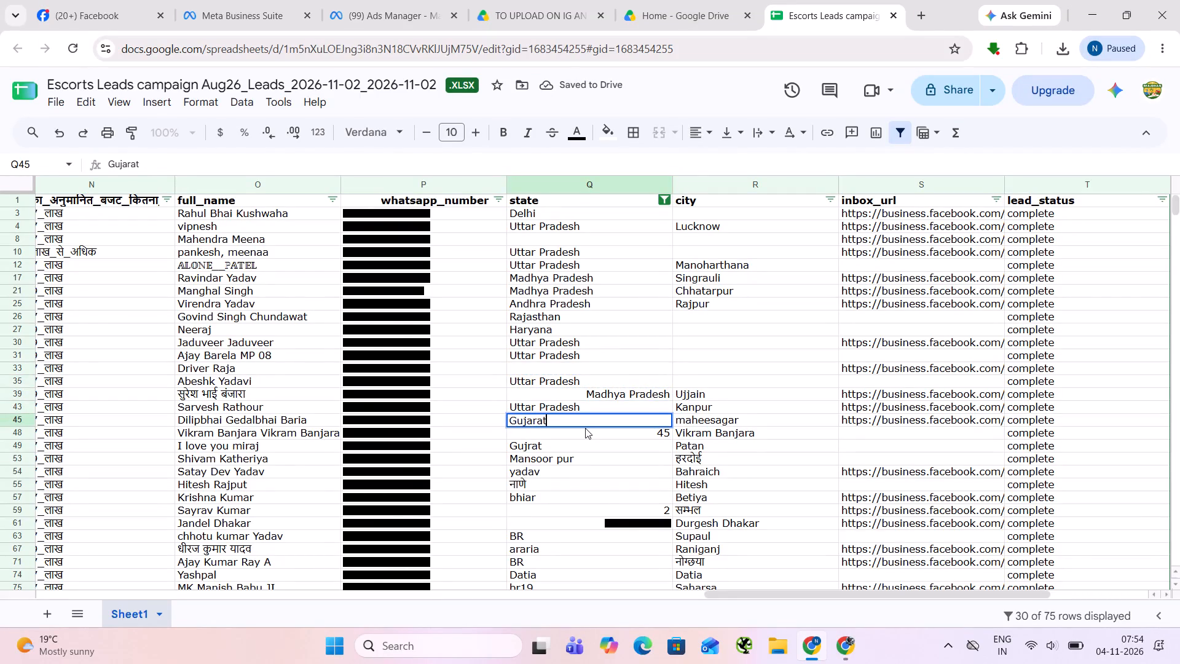
key(Down)
key(BackSpace)
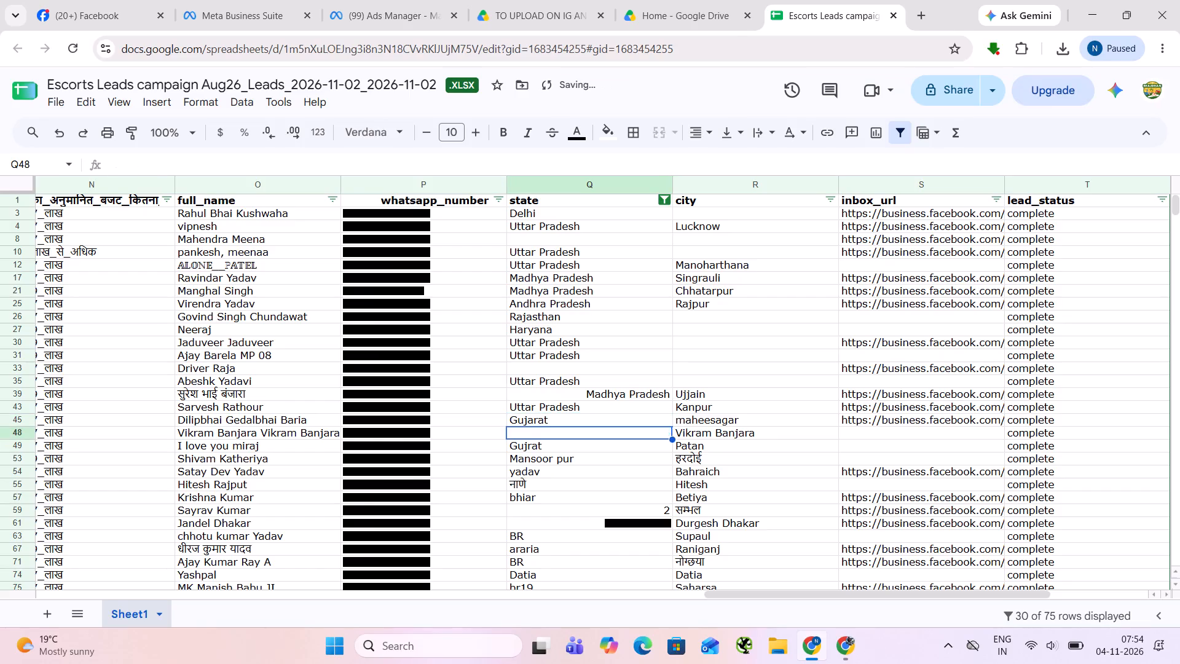
key(Right)
key(BackSpace)
key(Up)
key(BackSpace)
key(Down)
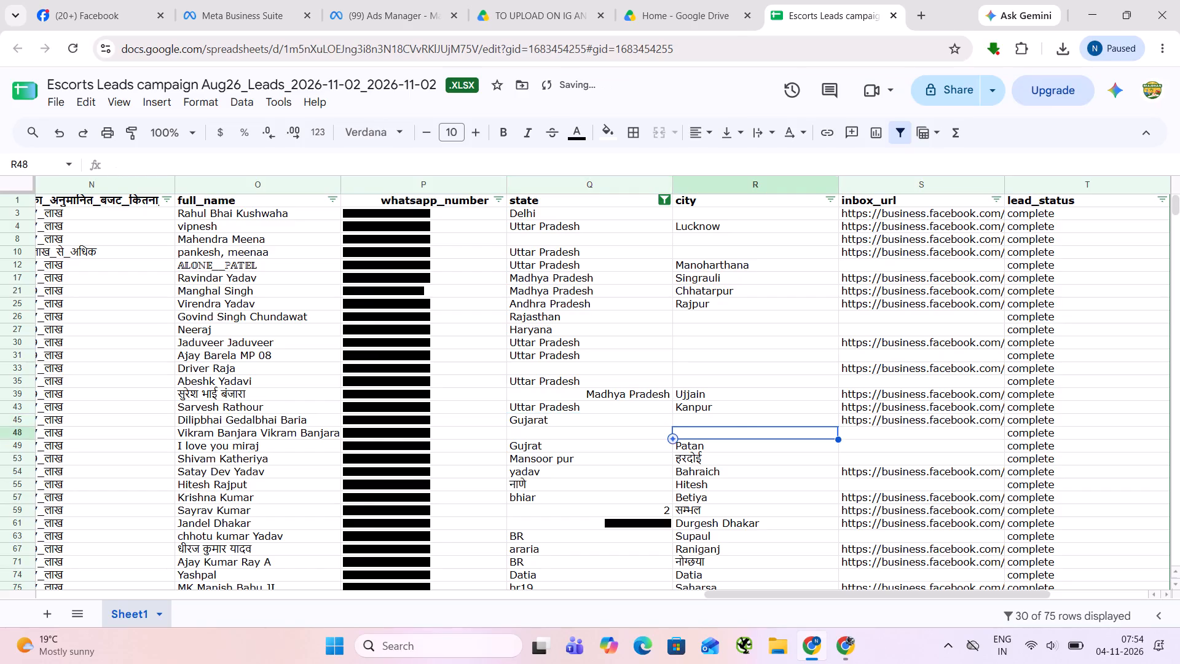
Enter Gujarat as the state in Q49.
key(Down)
key(Left)
text(Gujarat)
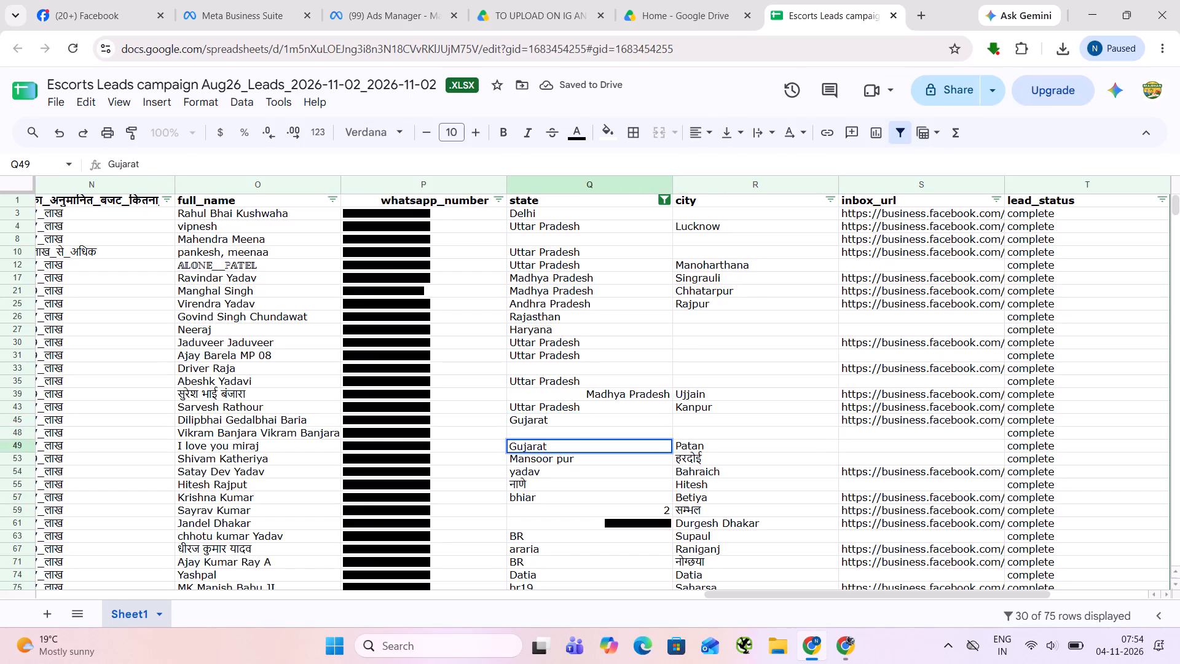
Copy Uttar Pradesh from Q43 into the state cell Q53 and replace the Hindi city in R53 with Hardoi.
key(Up)
key(Up)
key(Up)
key(ctrl+c)
key(Down)
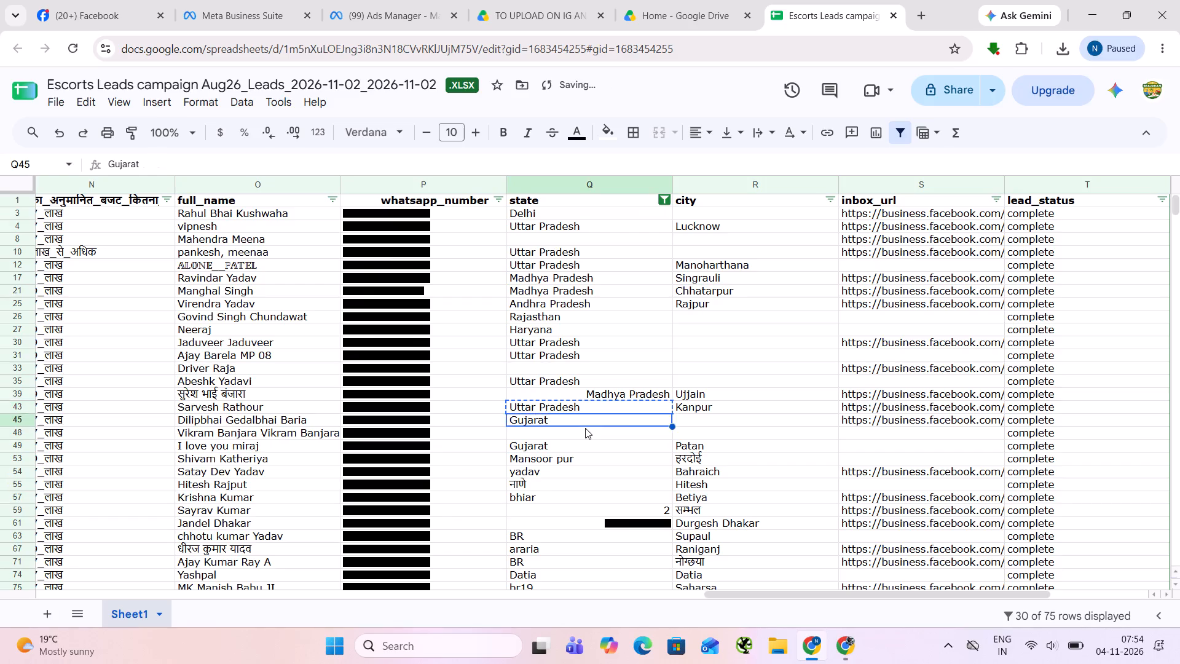
key(Down)
key(Down)
key(ctrl+Down)
key(Up)
key(Up)
key(Up)
key(Up)
key(Up)
key(Up)
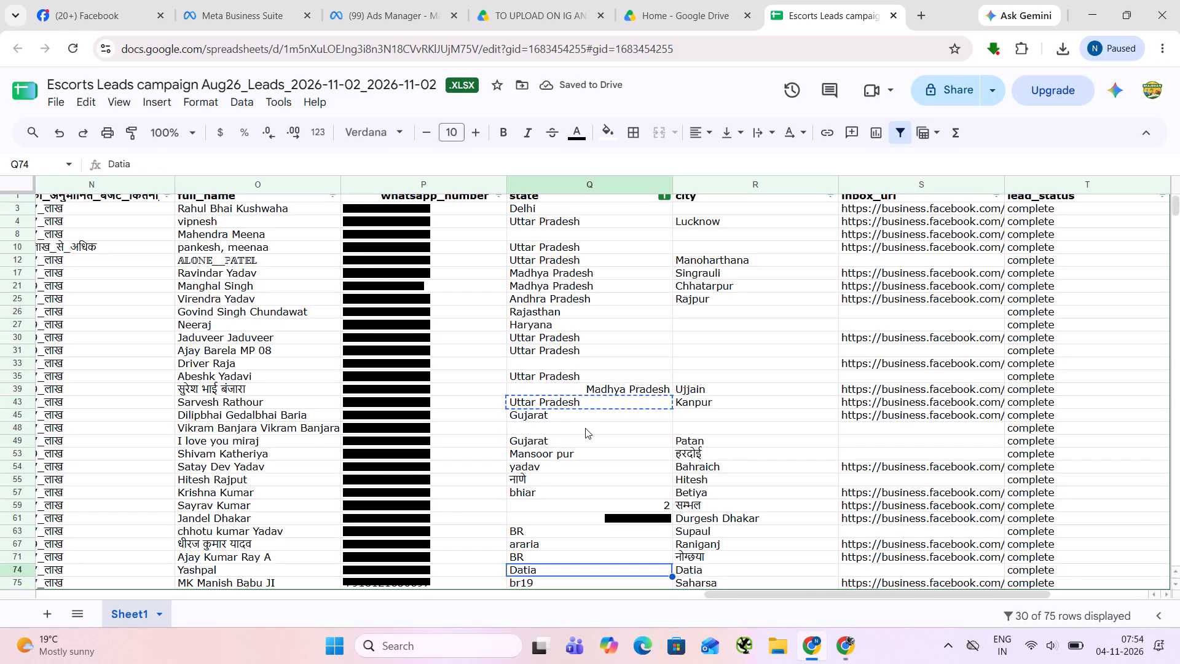
key(Up)
key(Up)
key(Up)
key(Up)
key(ctrl+v)
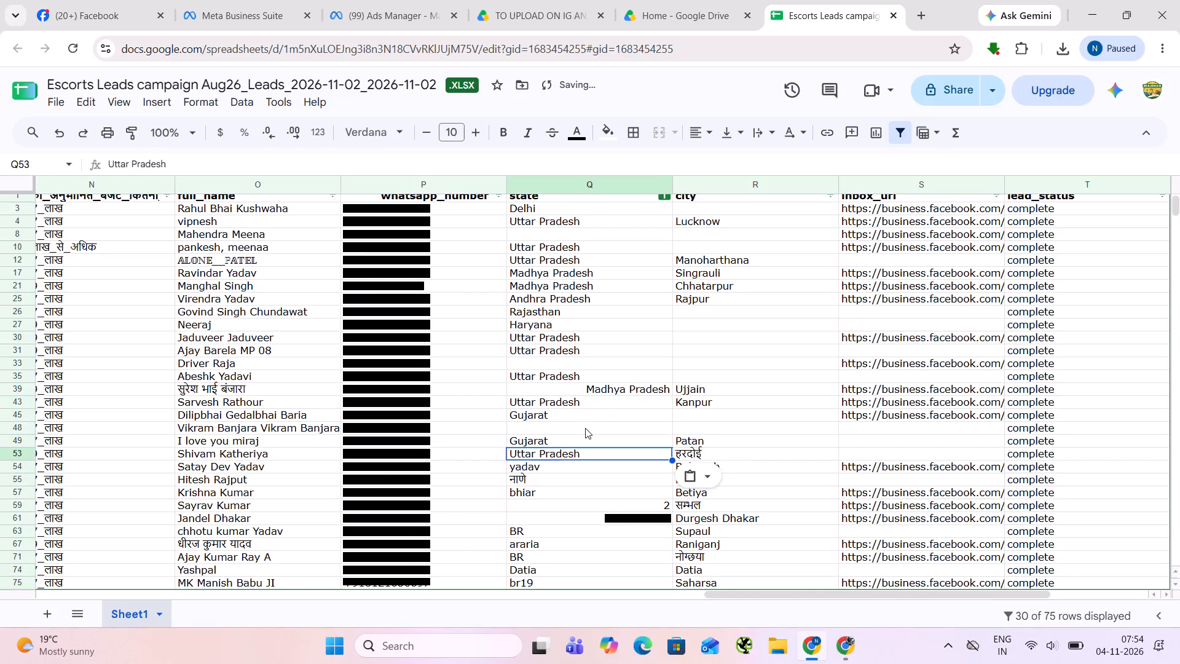
key(Right)
text(Hardoi)
Copy Uttar Pradesh from Q53 into the state cells Q54 and Q55, and clear the city in R55.
key(Down)
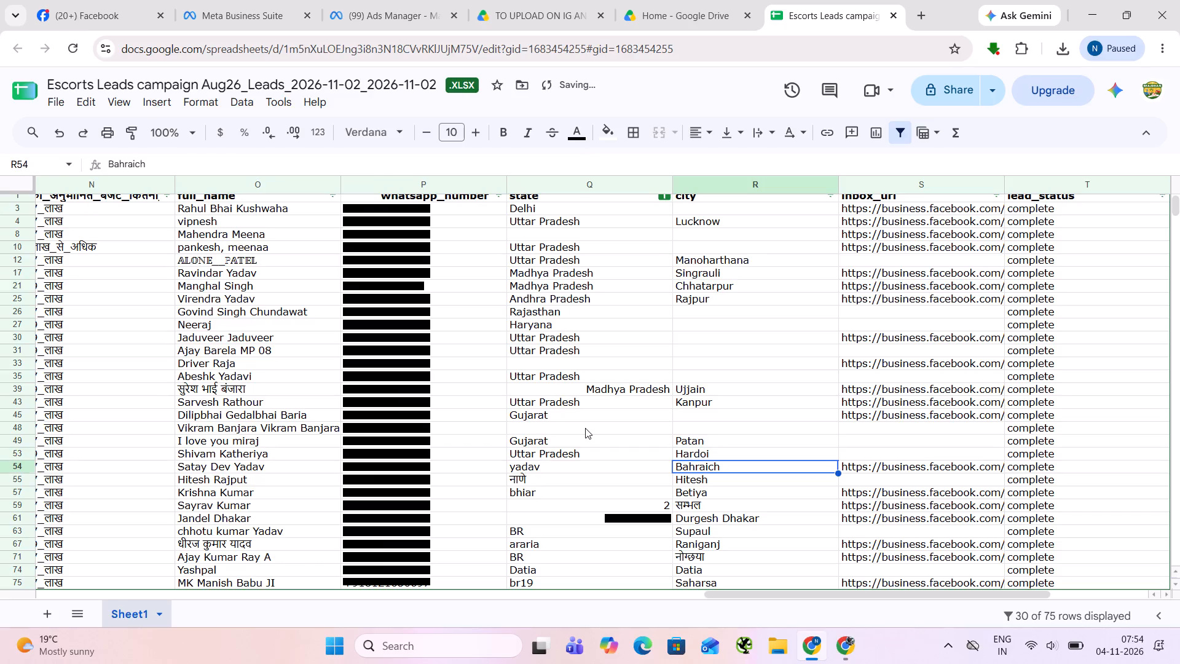
key(Left)
key(Up)
key(ctrl+c)
key(Down)
key(ctrl+v)
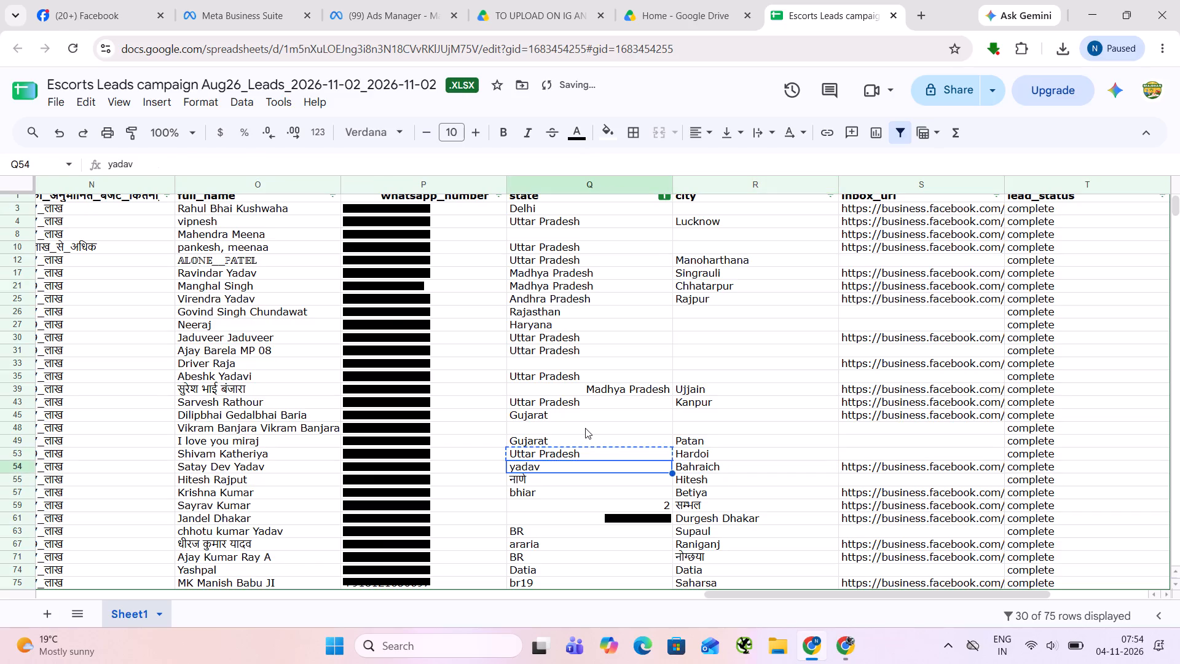
key(Down)
key(ctrl+v)
key(Right)
key(BackSpace)
Enter Bihar as the state in Q57.
key(Down)
key(Left)
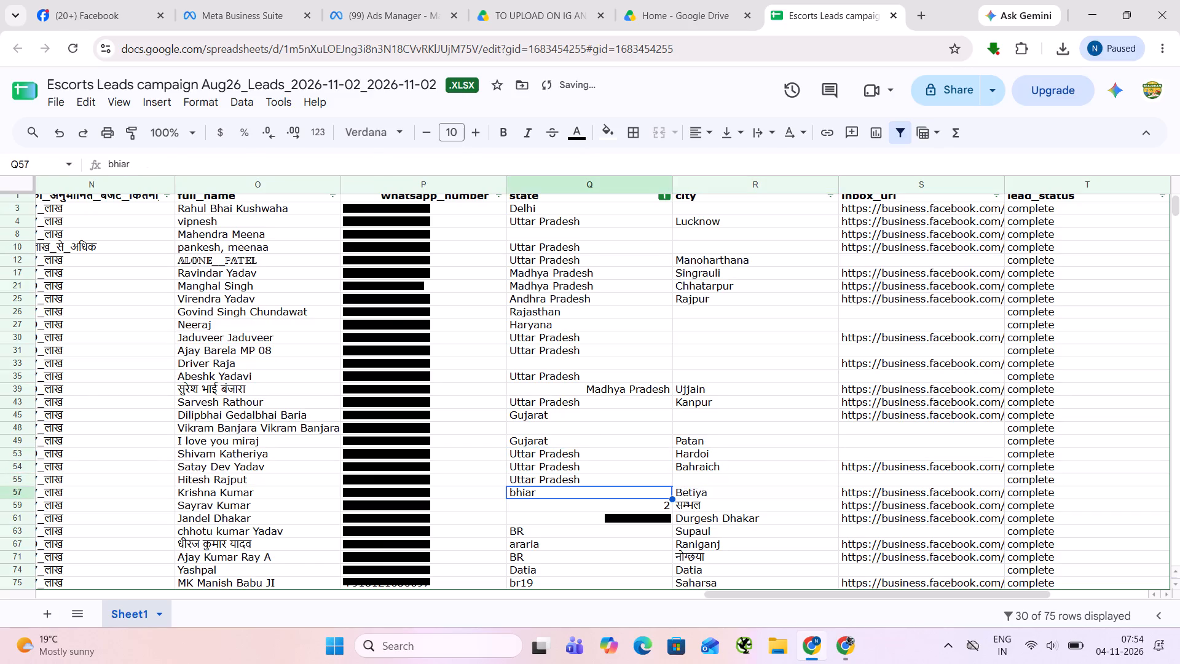
text(Bihar)
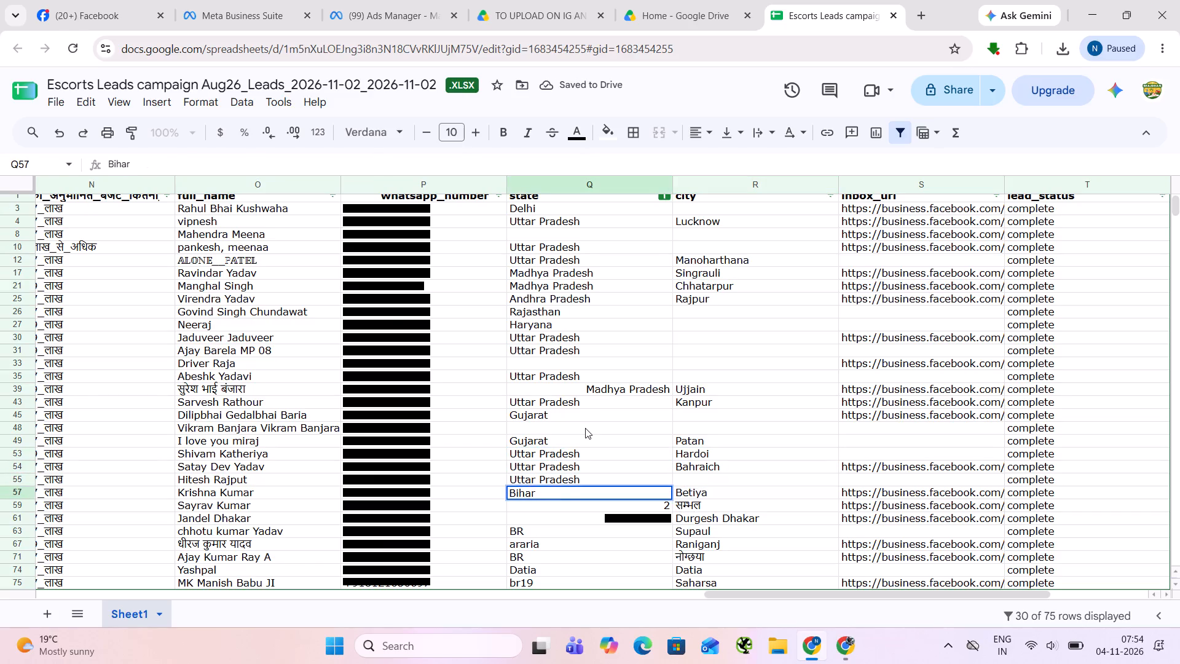
Clear the cities in R59 and R61 and copy Uttar Pradesh from Q55 into the state cells Q59 and Q61.
key(Right)
key(Down)
key(BackSpace)
key(Left)
key(Up)
key(Up)
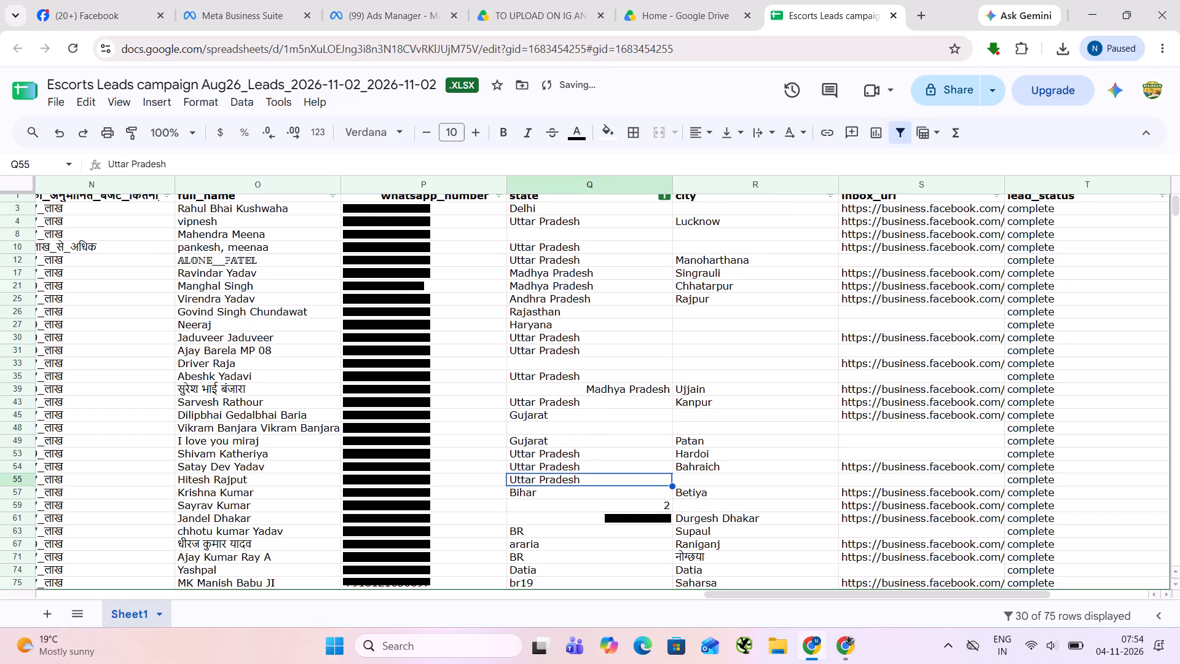
key(ctrl+c)
key(Down)
key(Down)
key(ctrl+v)
key(Down)
key(ctrl+v)
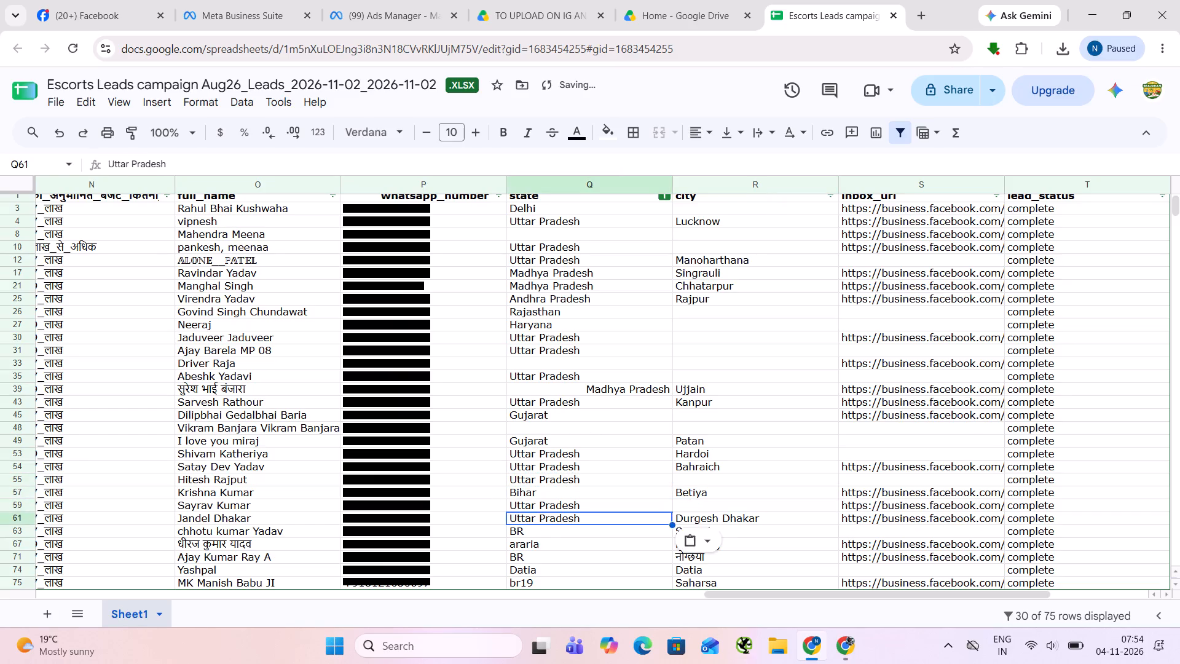
key(Right)
key(BackSpace)
Enter Bihar as the state in Q63 and copy it into Q67 and Q71.
key(Down)
key(Left)
text(Bihar)
key(Down)
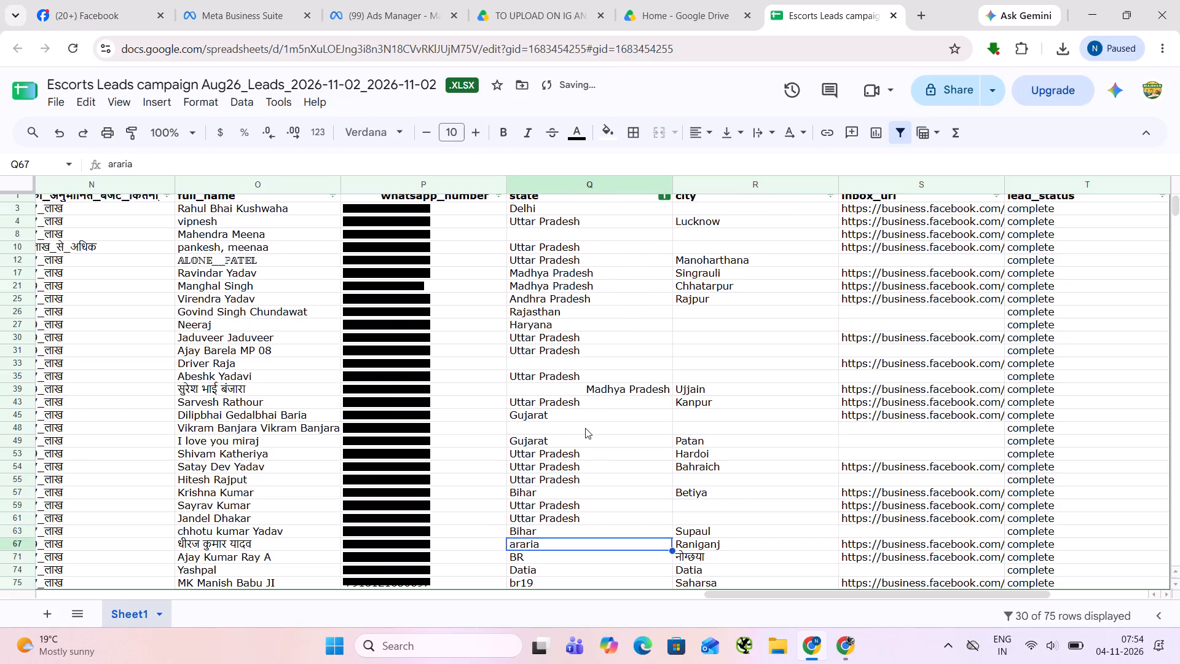
key(Up)
key(ctrl+c)
key(Down)
key(ctrl+v)
key(Down)
key(ctrl+v)
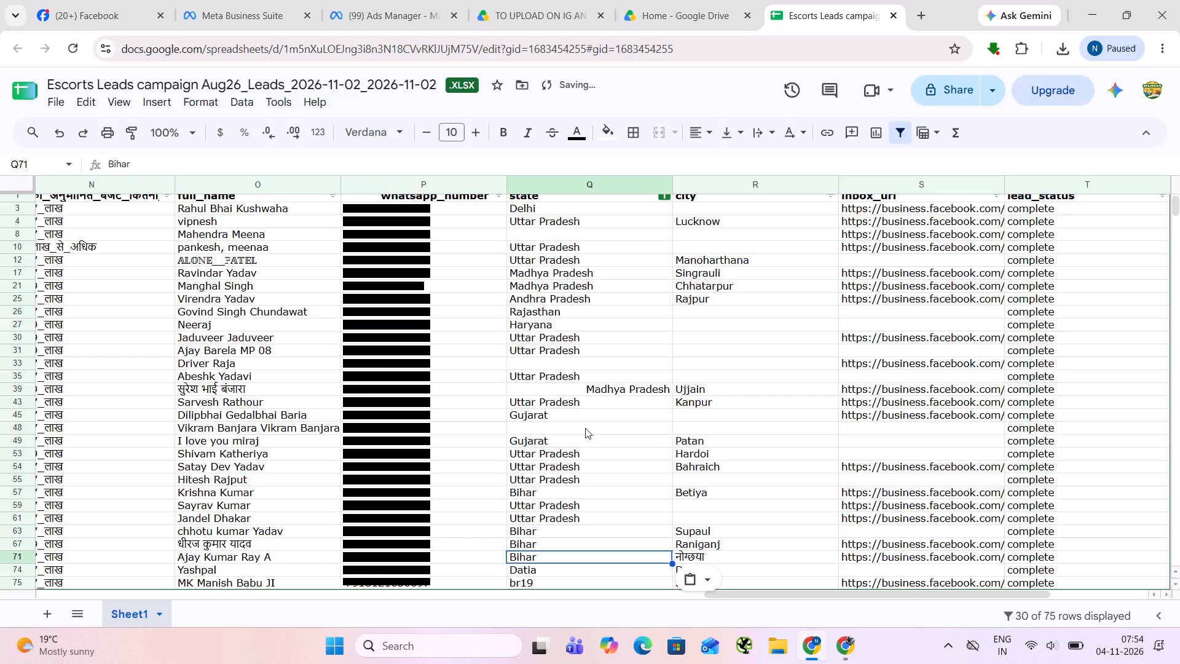
Clear the Hindi city in R71.
key(Down)
key(Up)
key(Right)
key(BackSpace)
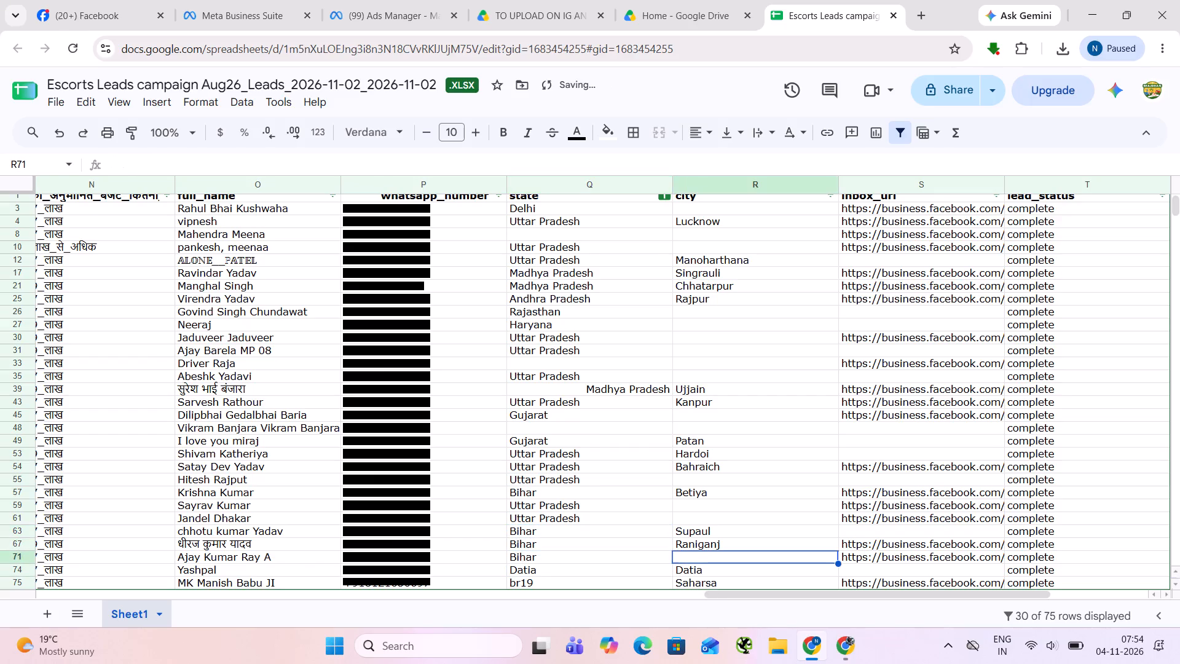
Copy Bihar from Q71 into the state cell Q75.
key(Down)
key(Down)
key(Left)
key(Up)
key(Up)
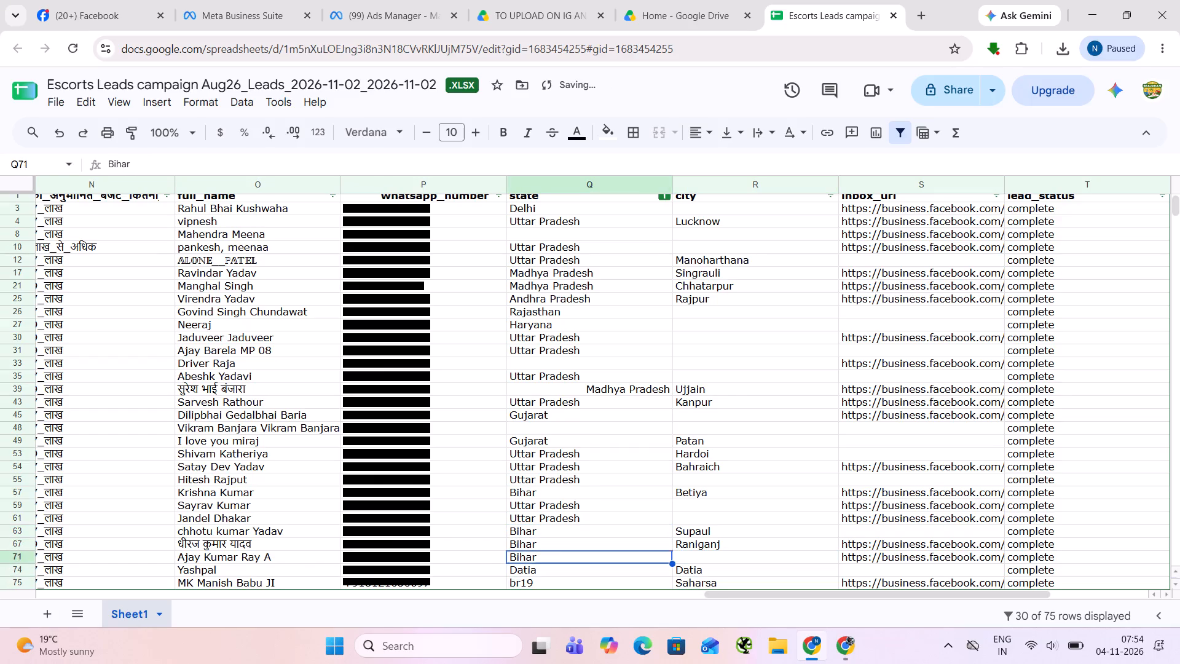
key(ctrl+c)
key(Down)
key(Down)
key(Down)
key(Up)
key(ctrl+v)
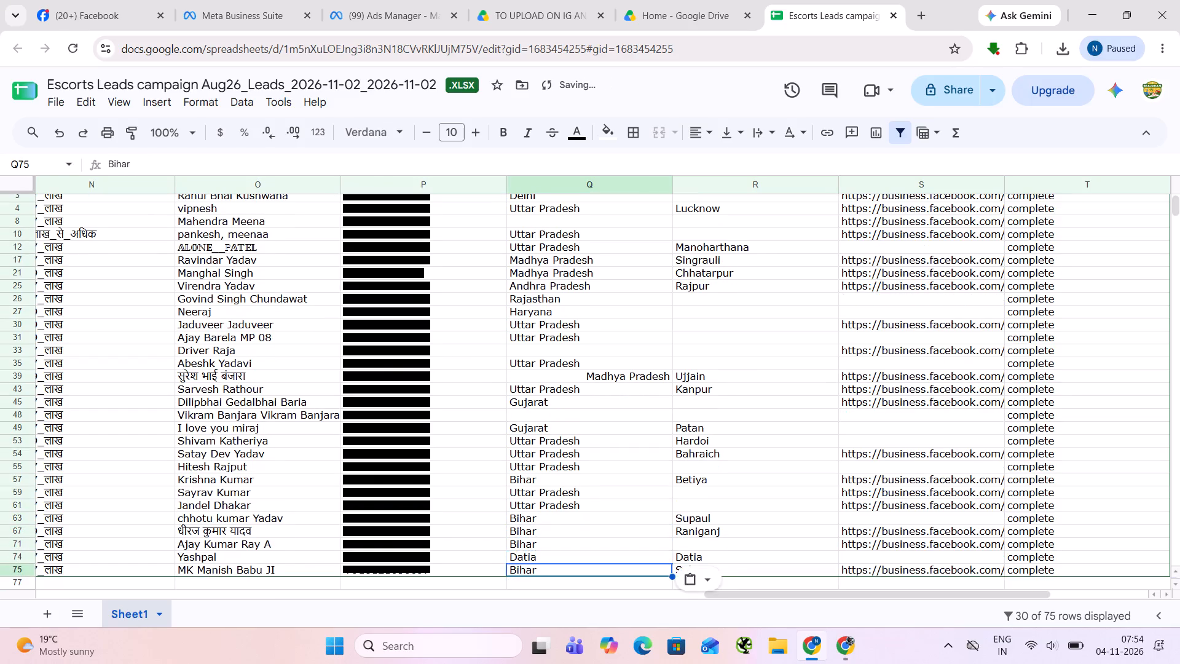
Enter Madhya Pradesh as the state in Q74.
key(Up)
text(Madhya Pradesh)
key(Left)
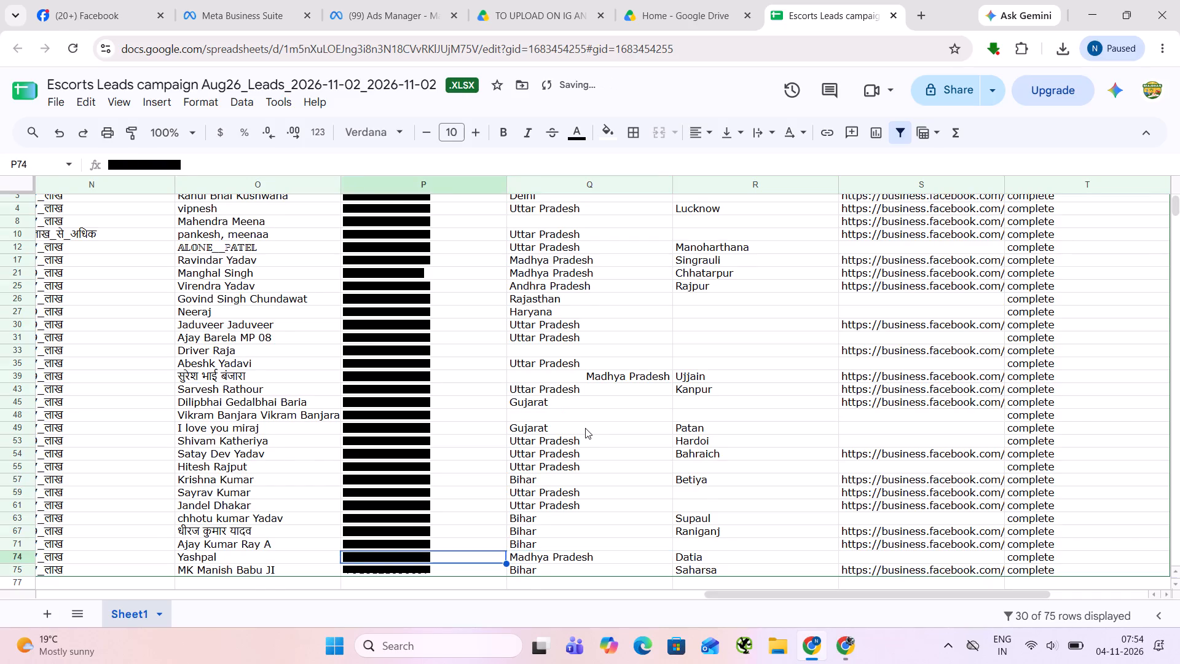
Deselect every value in the state column's filter and apply it.
key(ctrl+Up)
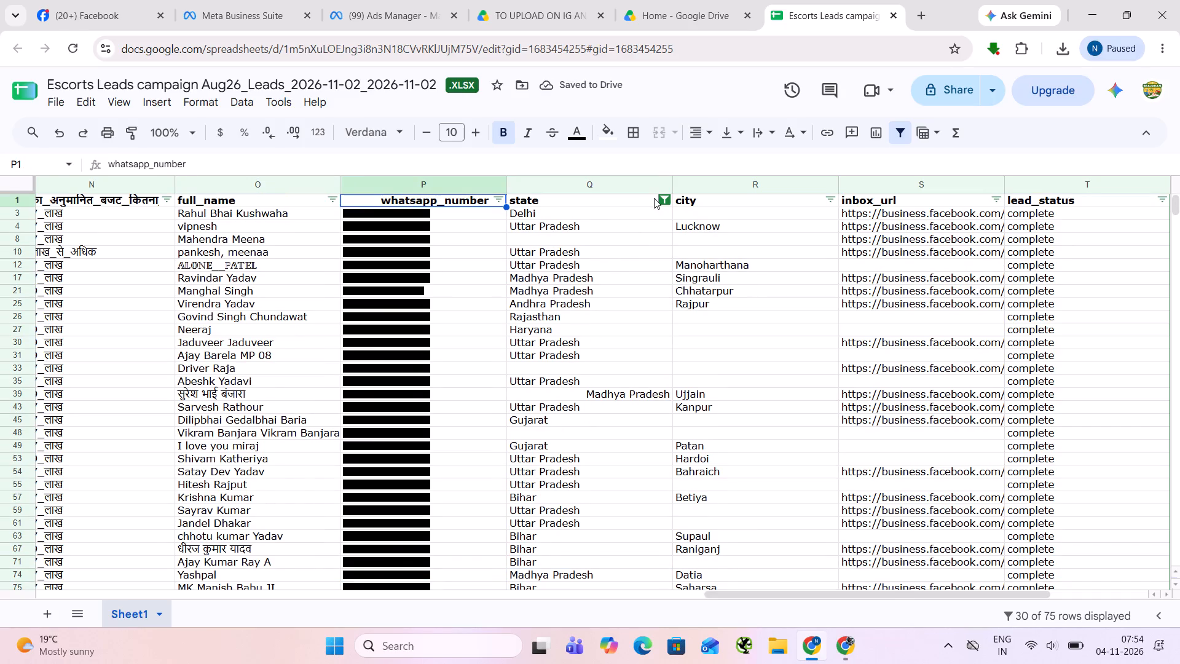
click(663, 204)
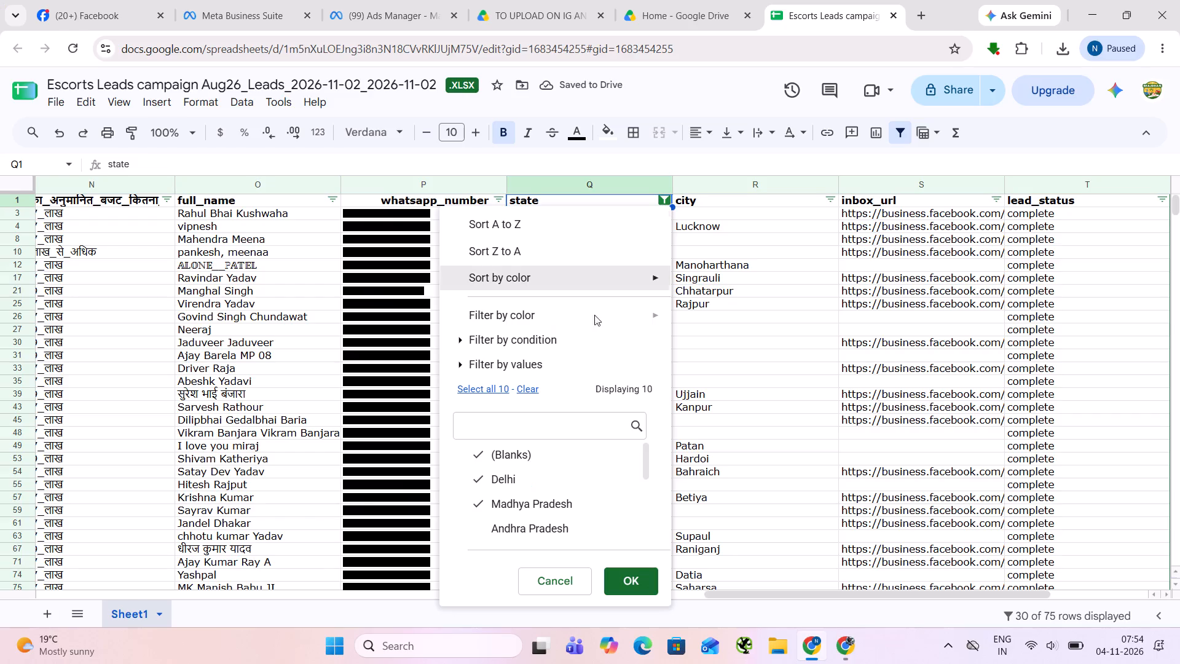
click(476, 463)
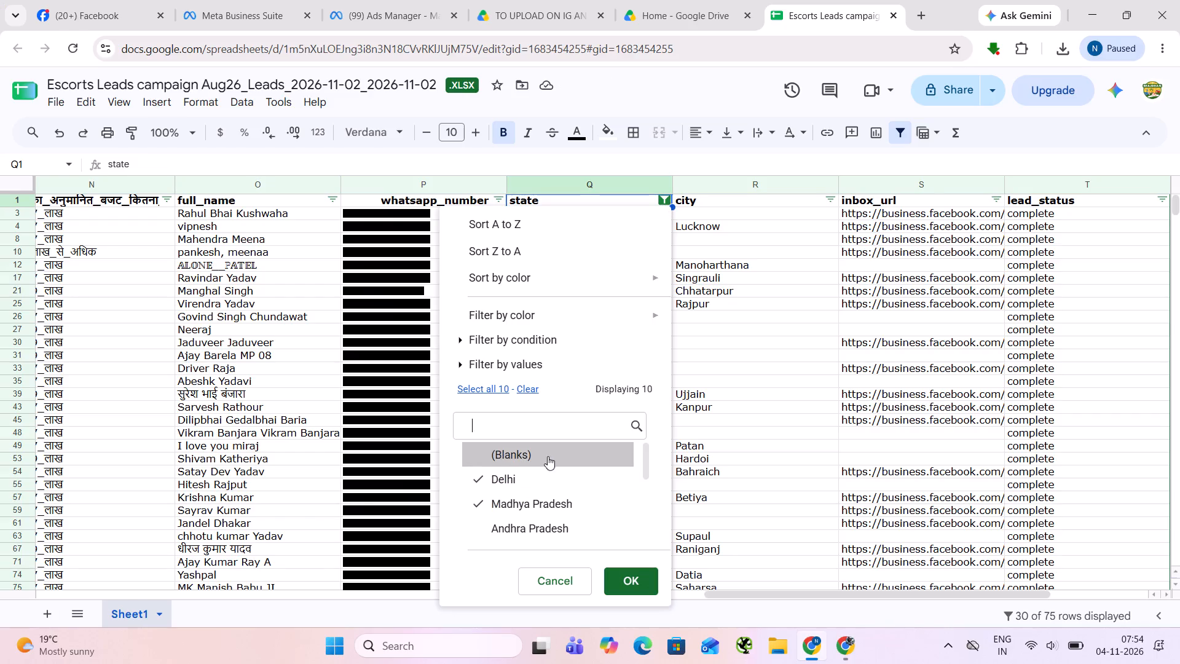
click(529, 393)
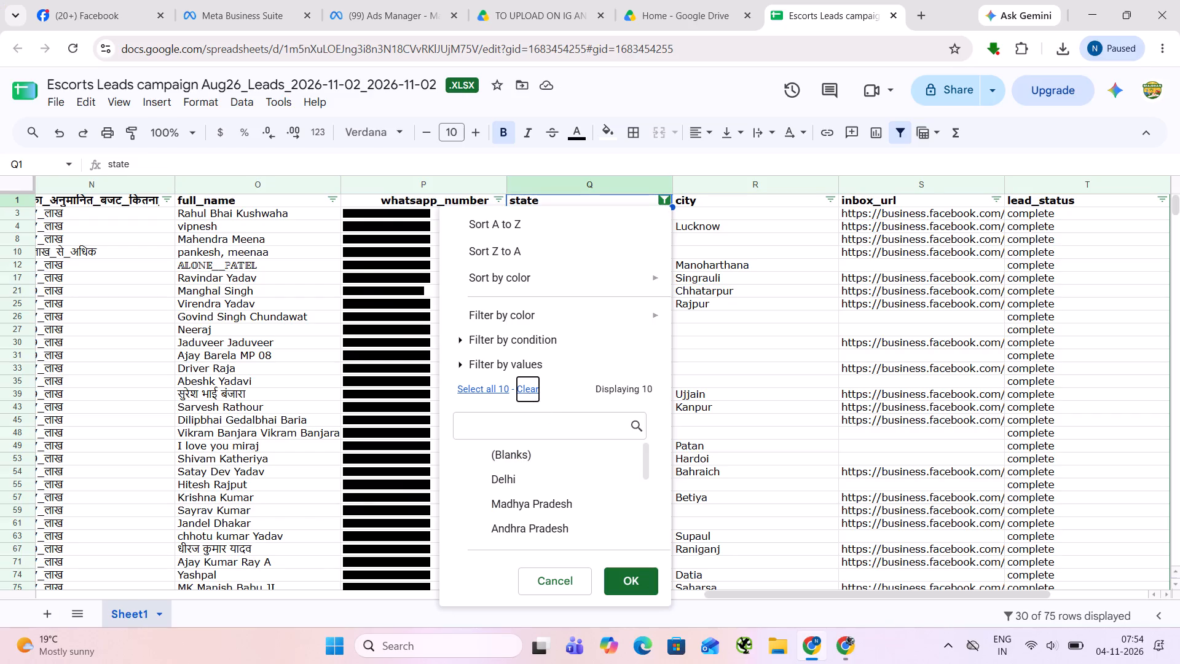
drag(645, 465, 643, 478)
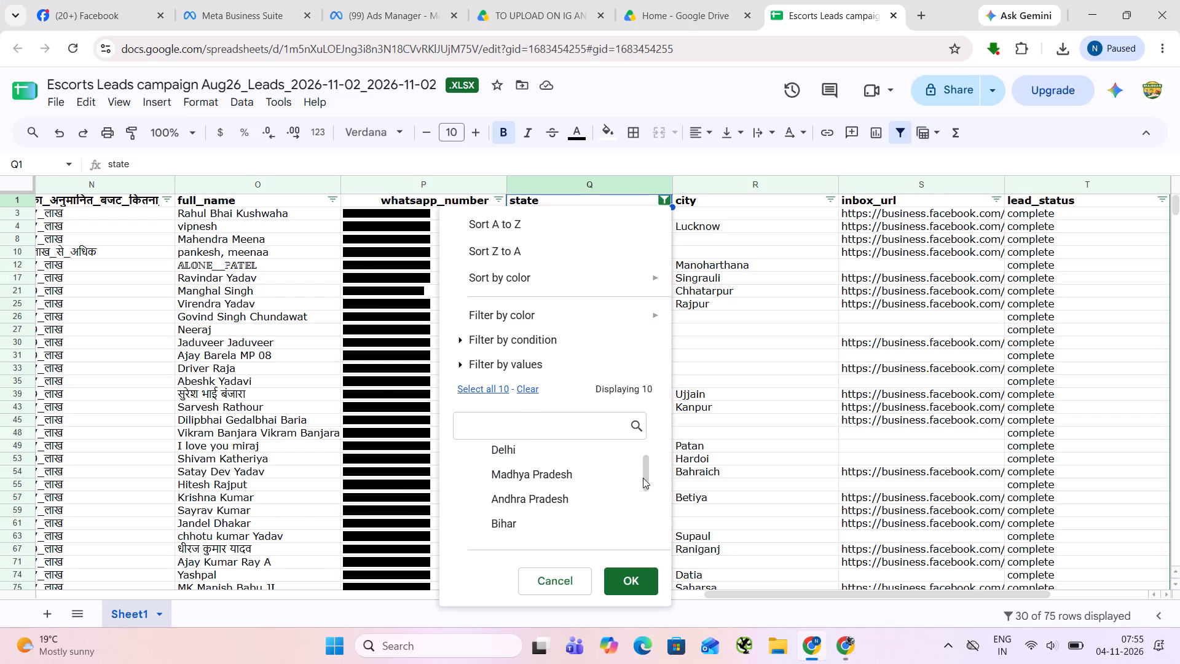
drag(643, 478, 652, 537)
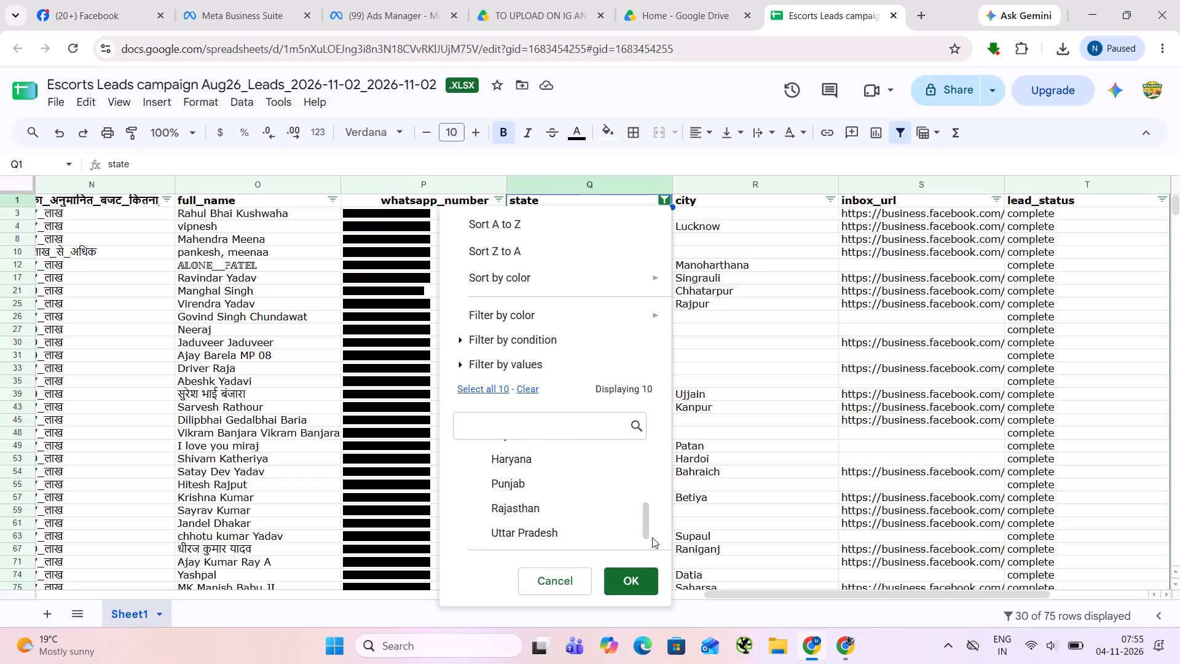
drag(652, 537, 655, 544)
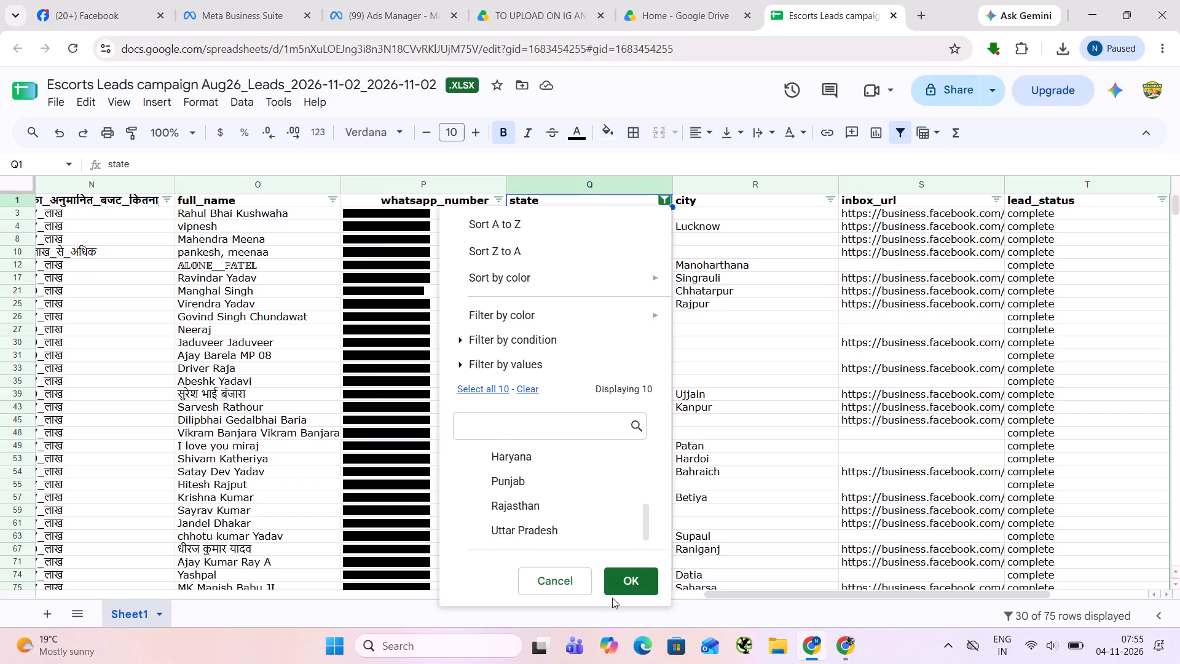
click(620, 585)
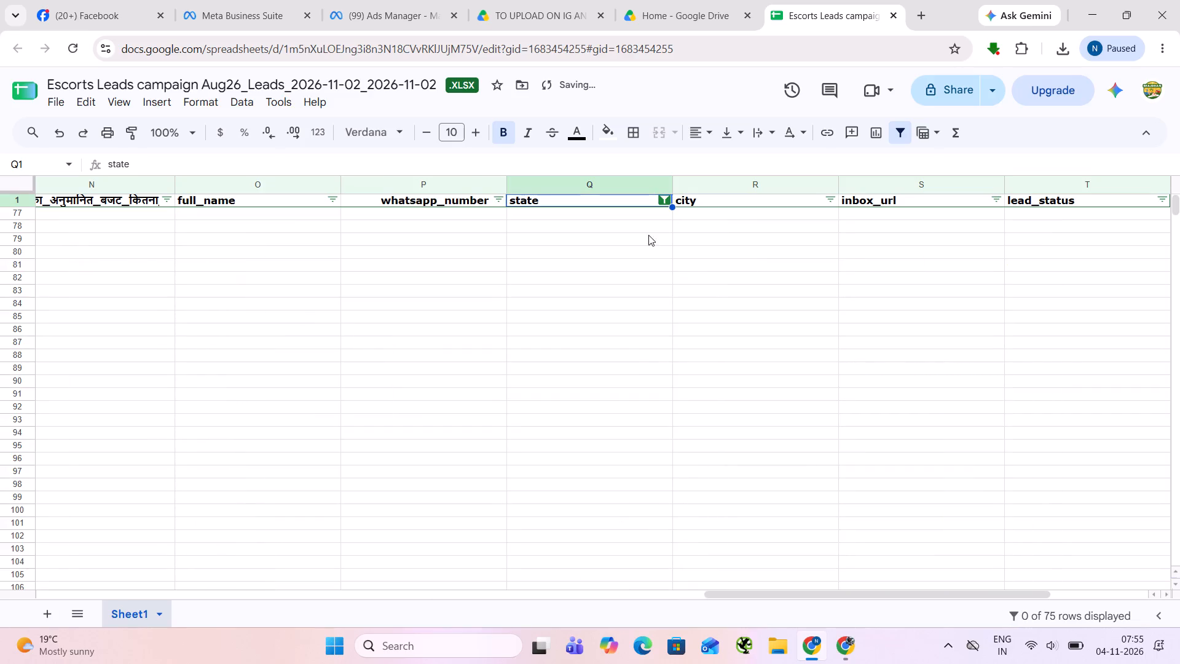
Reselect all values in the state column's filter, apply it, and remove the filter from the sheet.
click(661, 198)
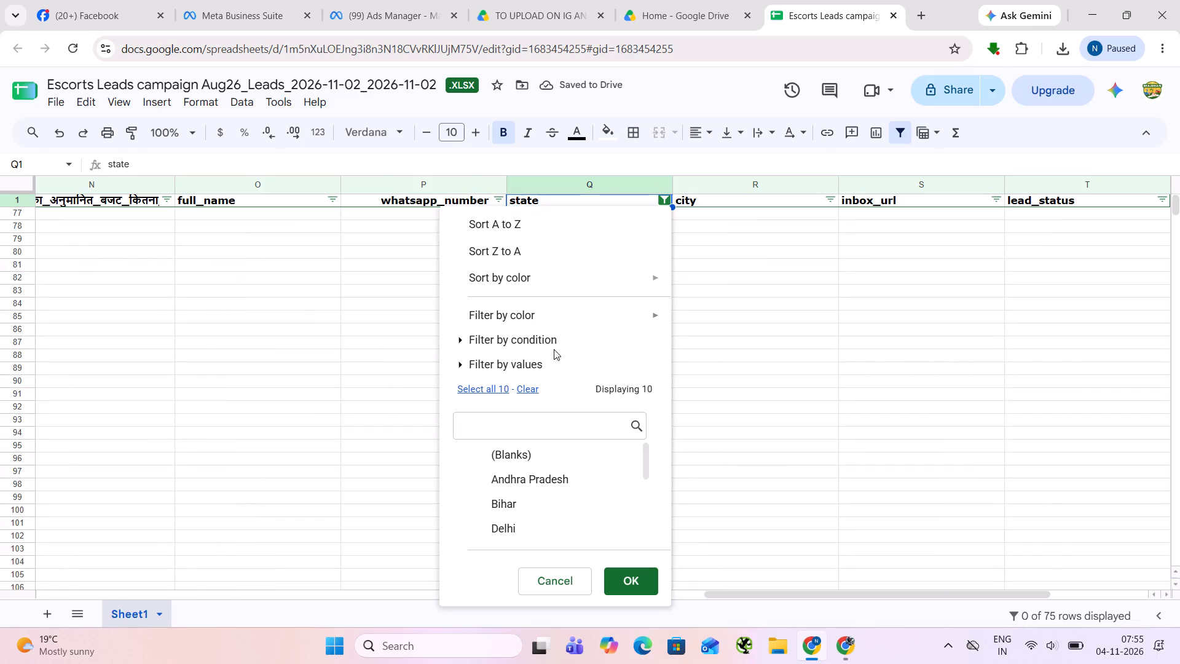
click(524, 393)
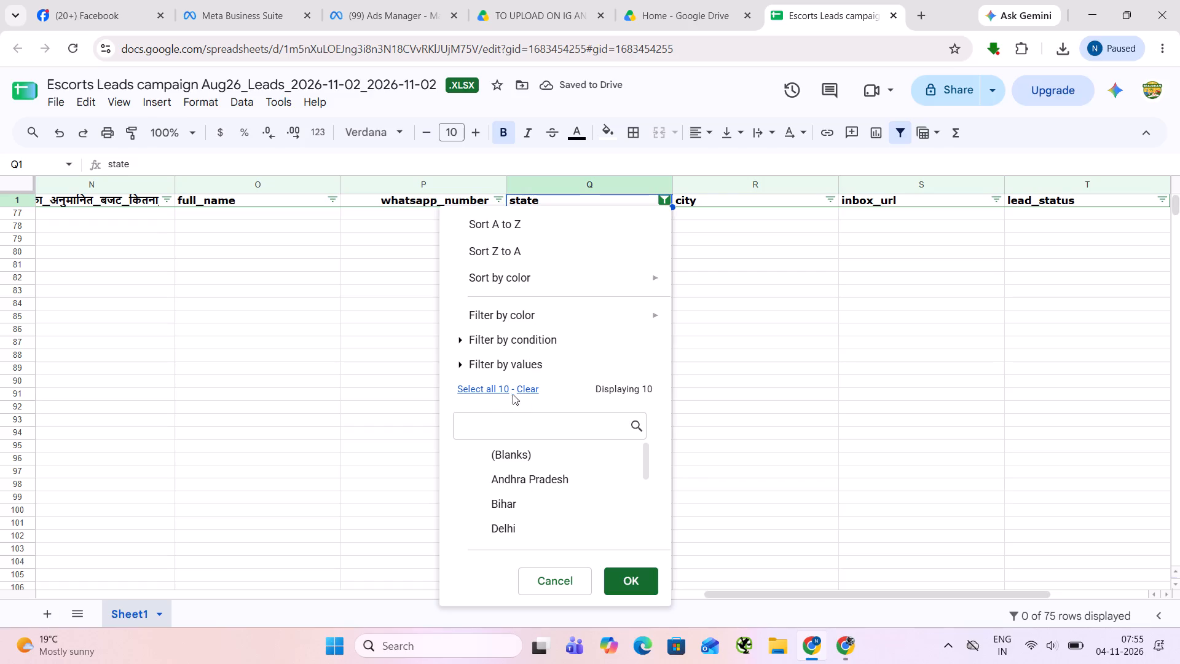
click(505, 391)
click(626, 574)
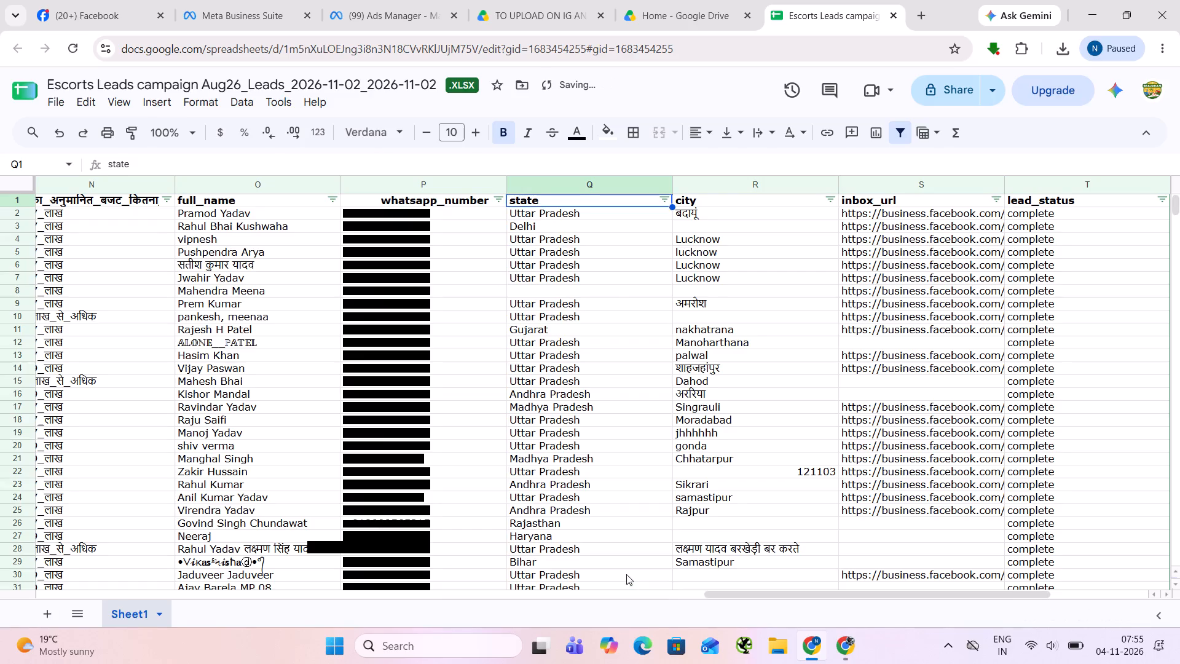
click(899, 134)
Review the state column's entries from the first lead down to the last row for remaining invalid values.
click(645, 184)
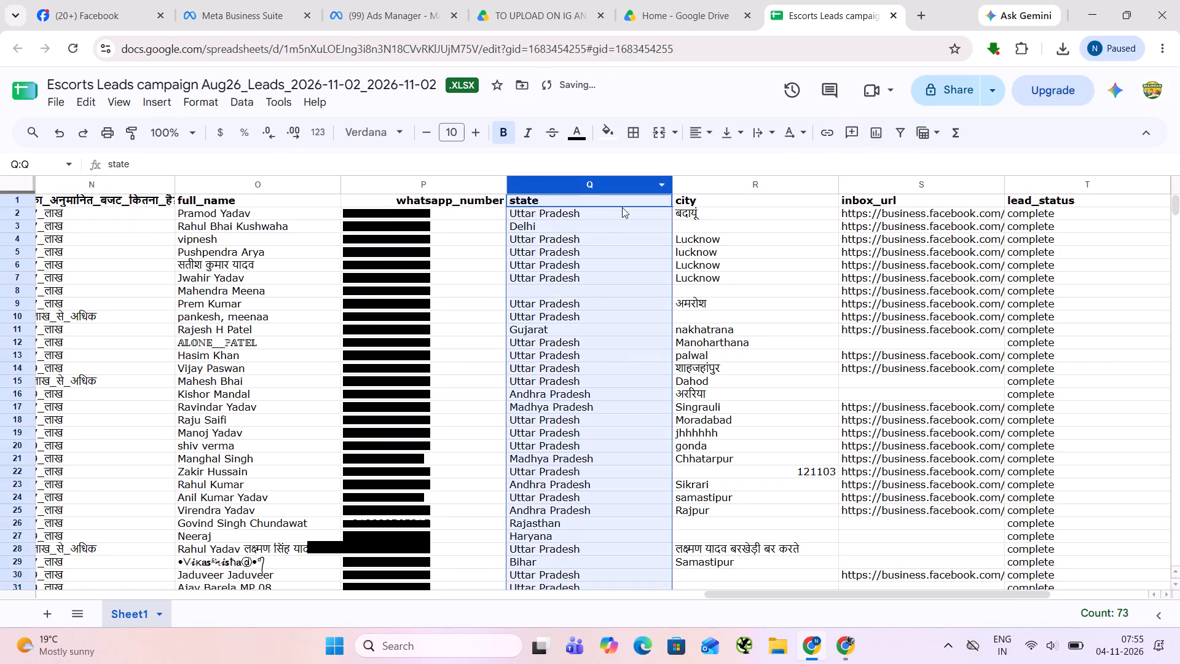
click(618, 219)
key(ctrl+Down)
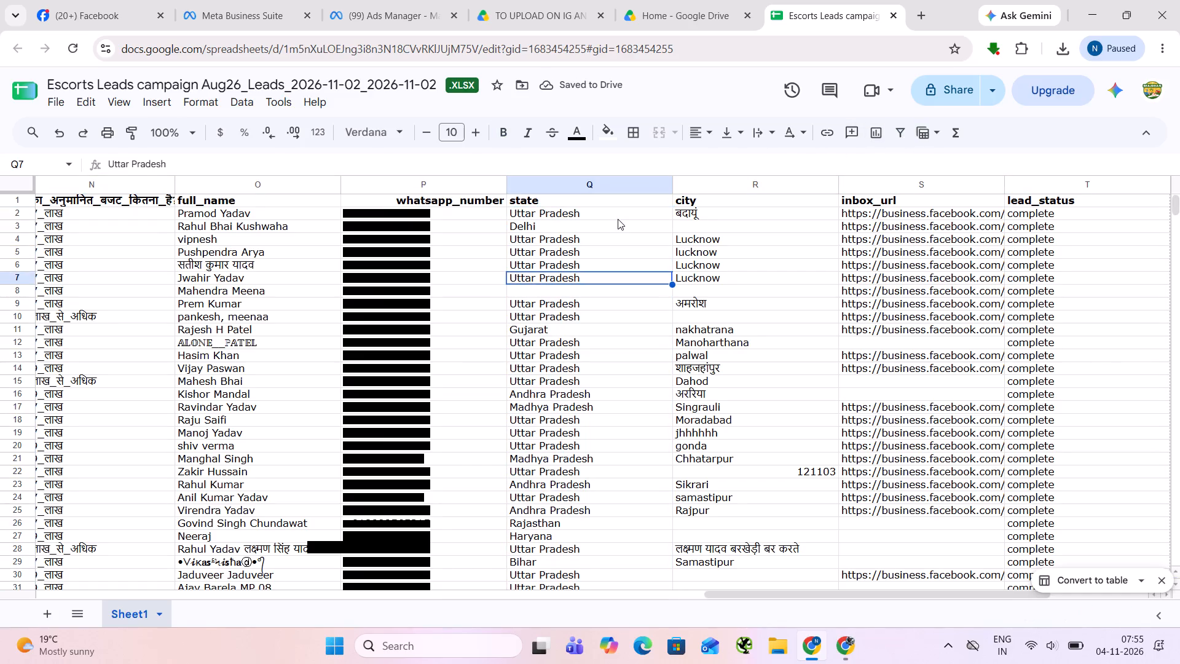
key(Down)
key(Down)
key(Down)
key(Down)
key(Down)
key(Down)
key(Down)
key(Down)
key(Down)
key(Down)
key(Down)
key(Down)
key(Down)
key(Down)
key(Down)
key(Down)
key(Down)
key(Down)
key(Down)
key(Down)
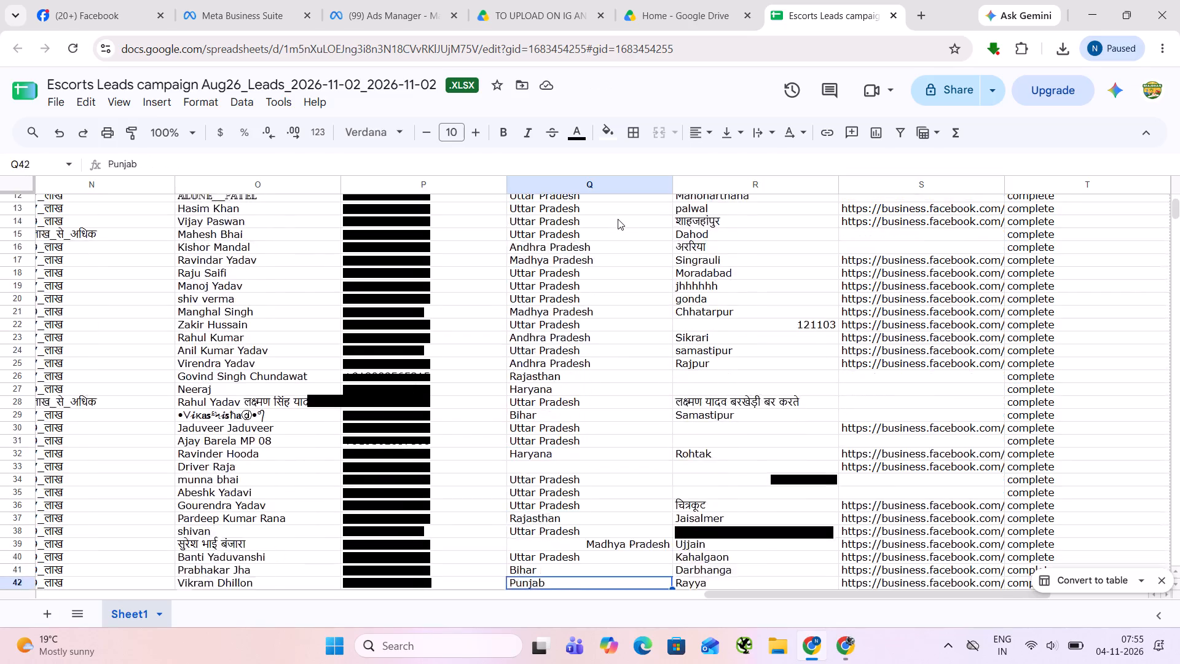
key(Down)
key(Down)
key(Down)
key(Down)
key(Down)
key(Down)
key(Down)
key(Down)
key(Down)
key(Down)
key(Down)
key(Down)
key(Down)
key(Down)
key(Down)
key(Down)
key(Down)
key(Down)
key(Down)
key(Down)
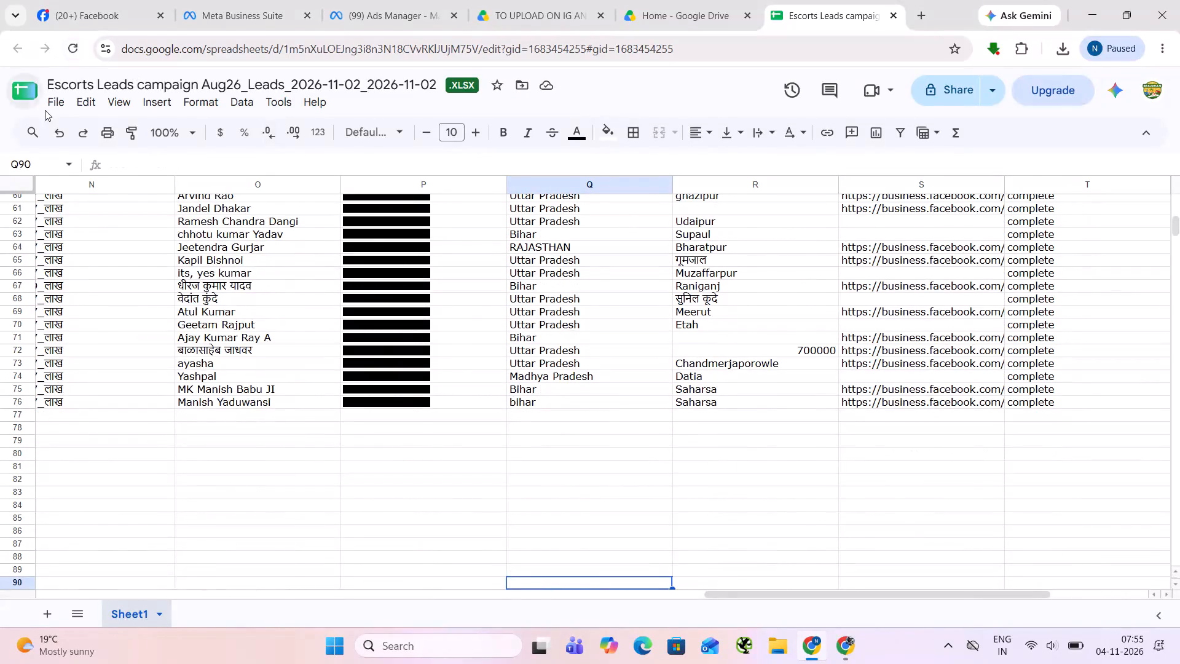
Open the file commands for the Escorts leads spreadsheet.
click(52, 103)
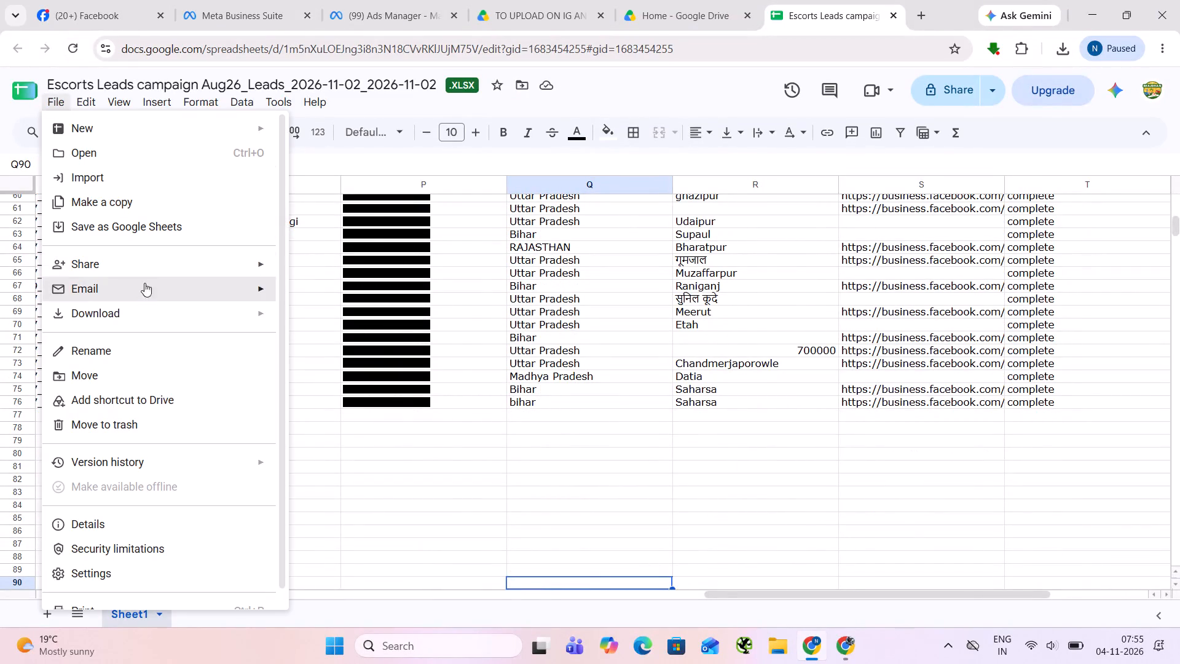
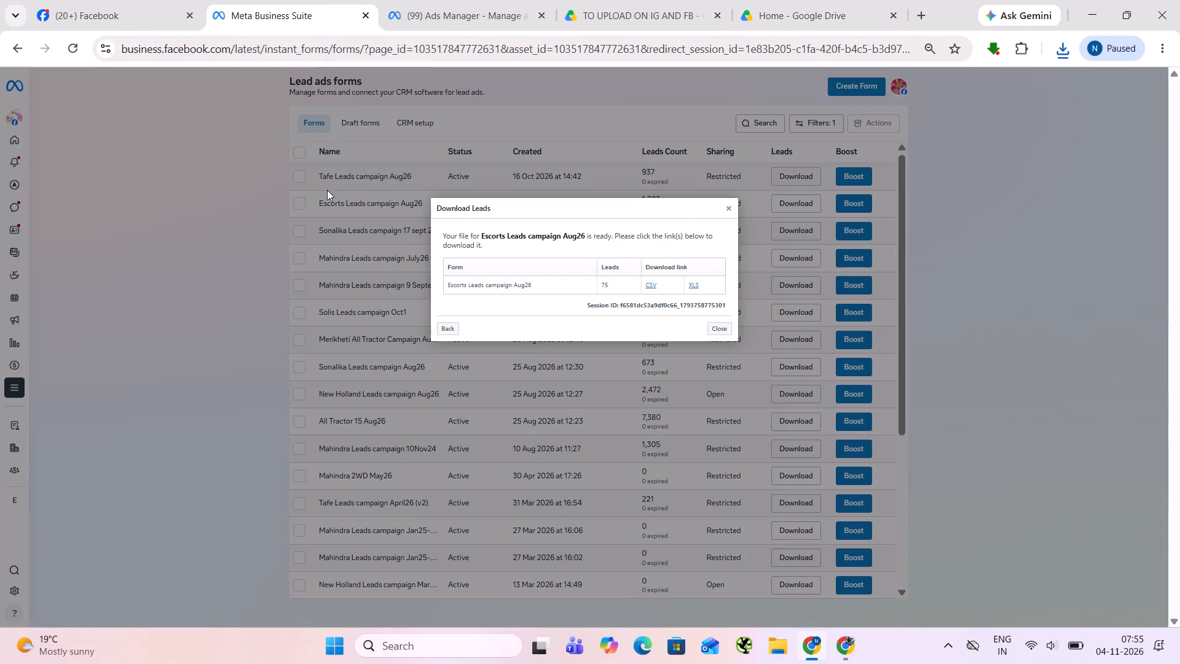
Open the date-range lead download for the Sonalika Leads campaign 17 sept 2026 form and set its range to Yesterday.
click(258, 301)
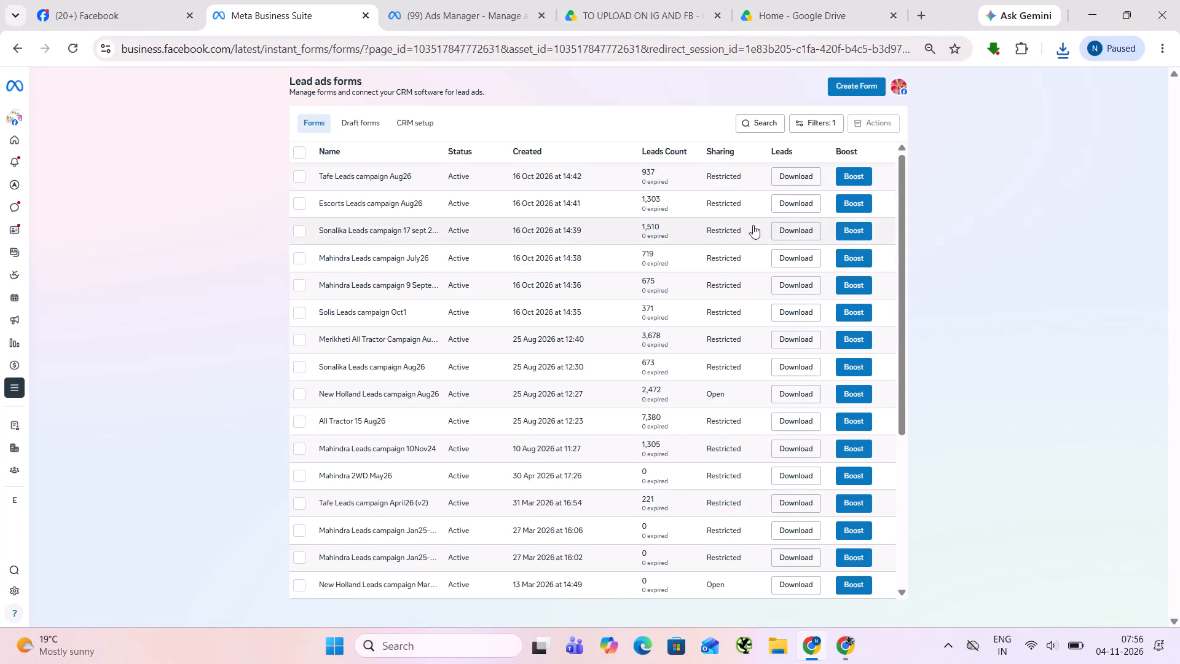
click(794, 232)
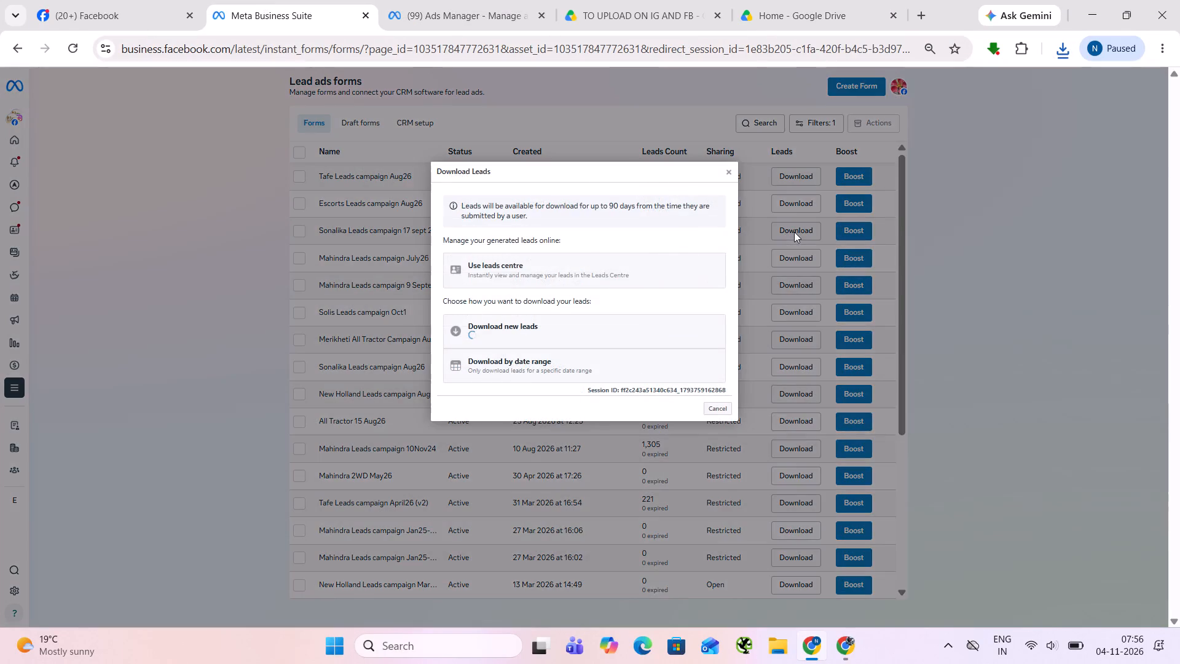
click(542, 365)
click(576, 285)
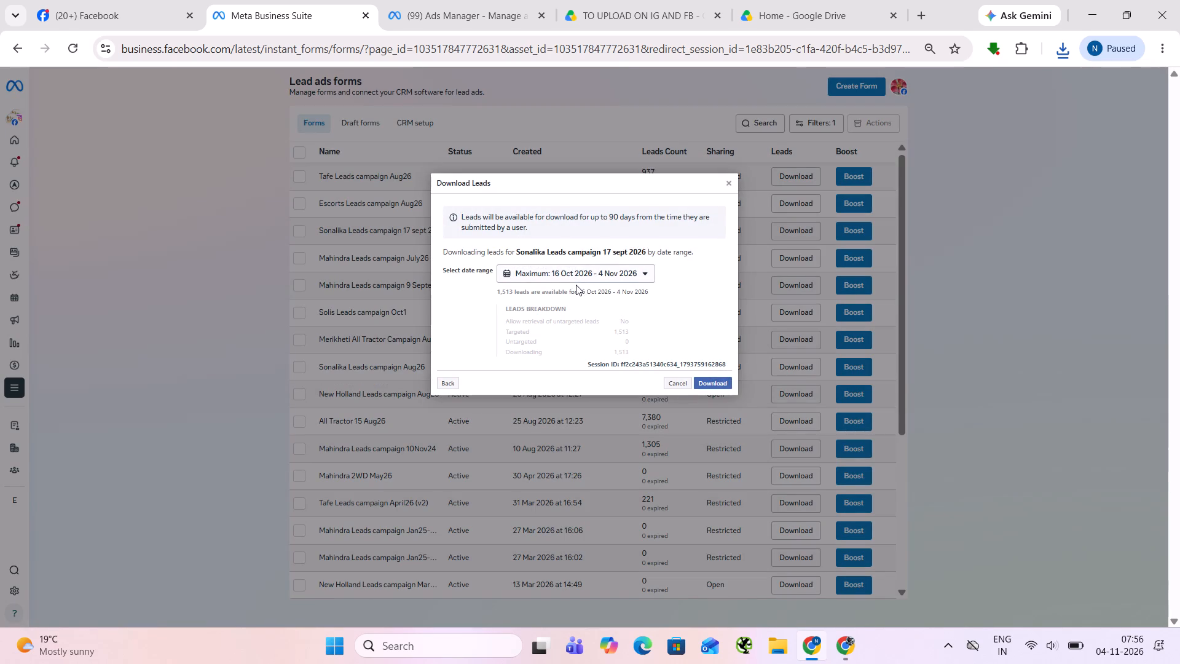
click(583, 269)
click(529, 336)
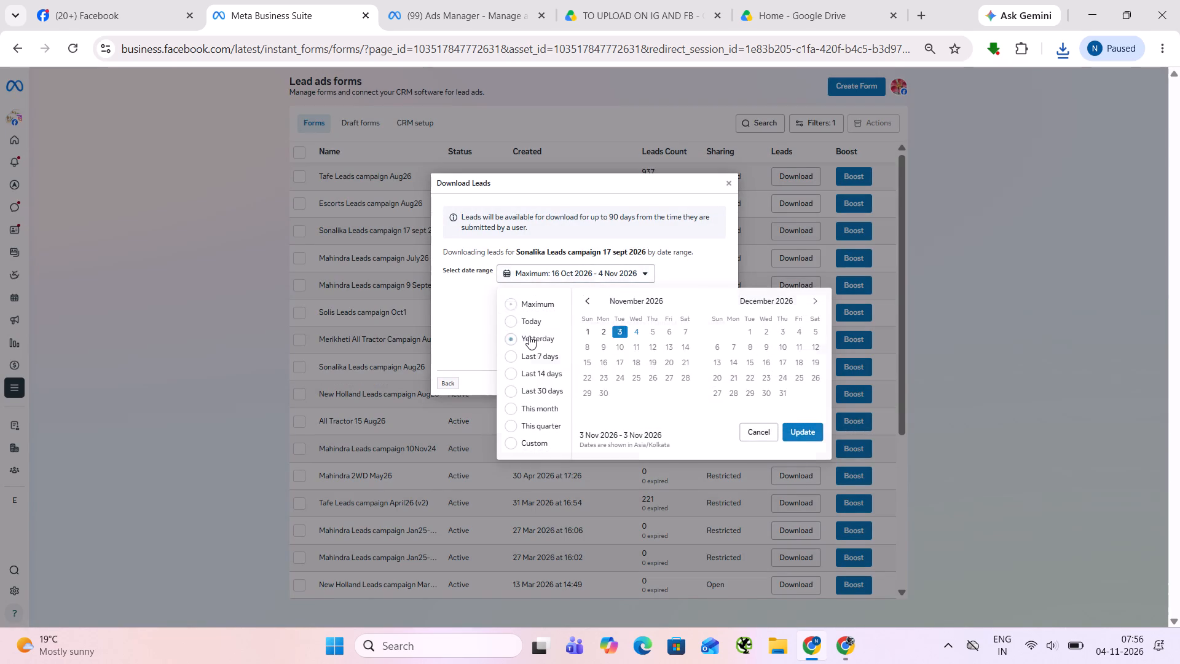
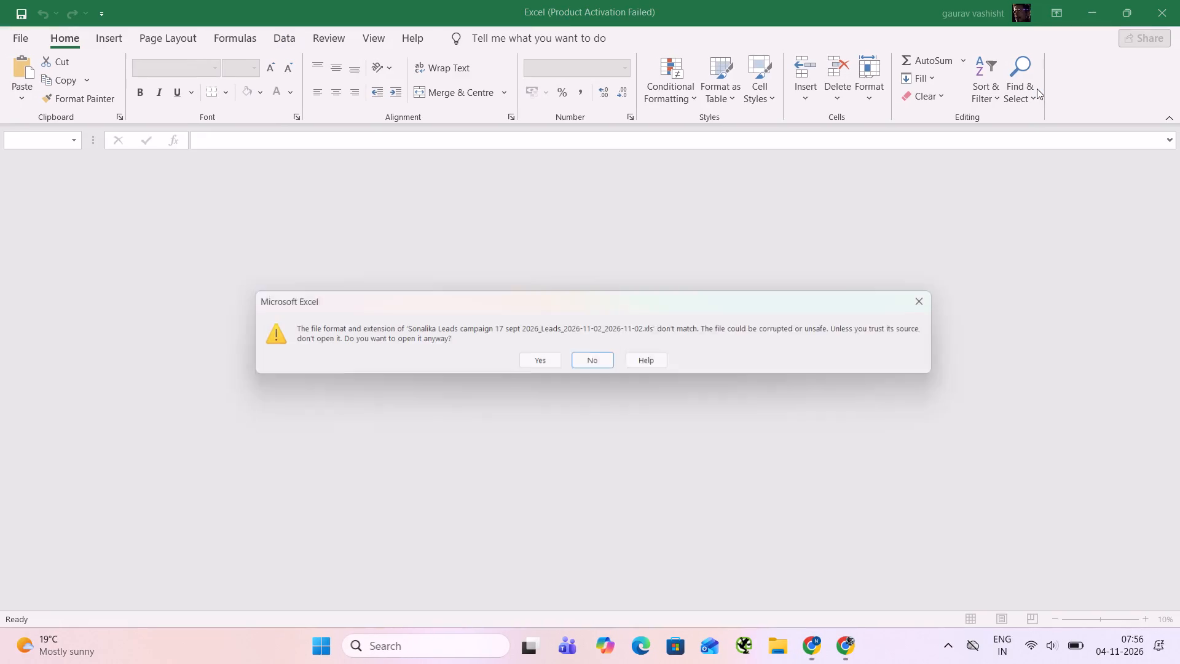
Open the downloaded Sonalika Leads campaign 17 sept 2026 XLS file in Excel, enable editing, and close the workbook.
click(545, 358)
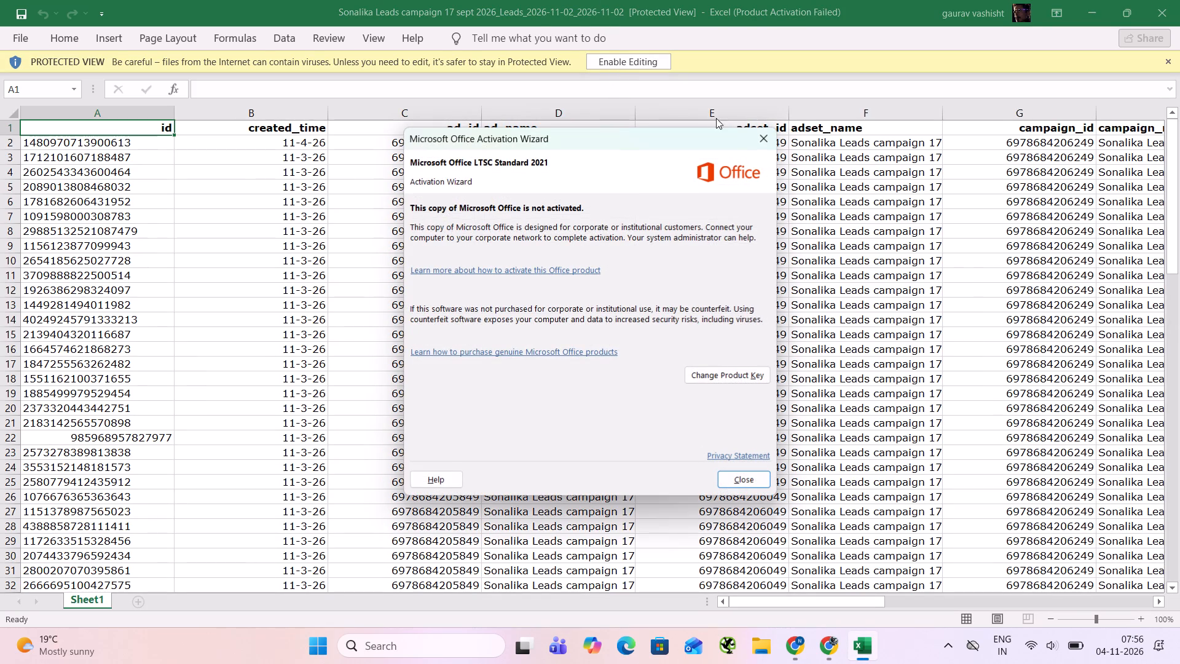
click(765, 135)
click(648, 71)
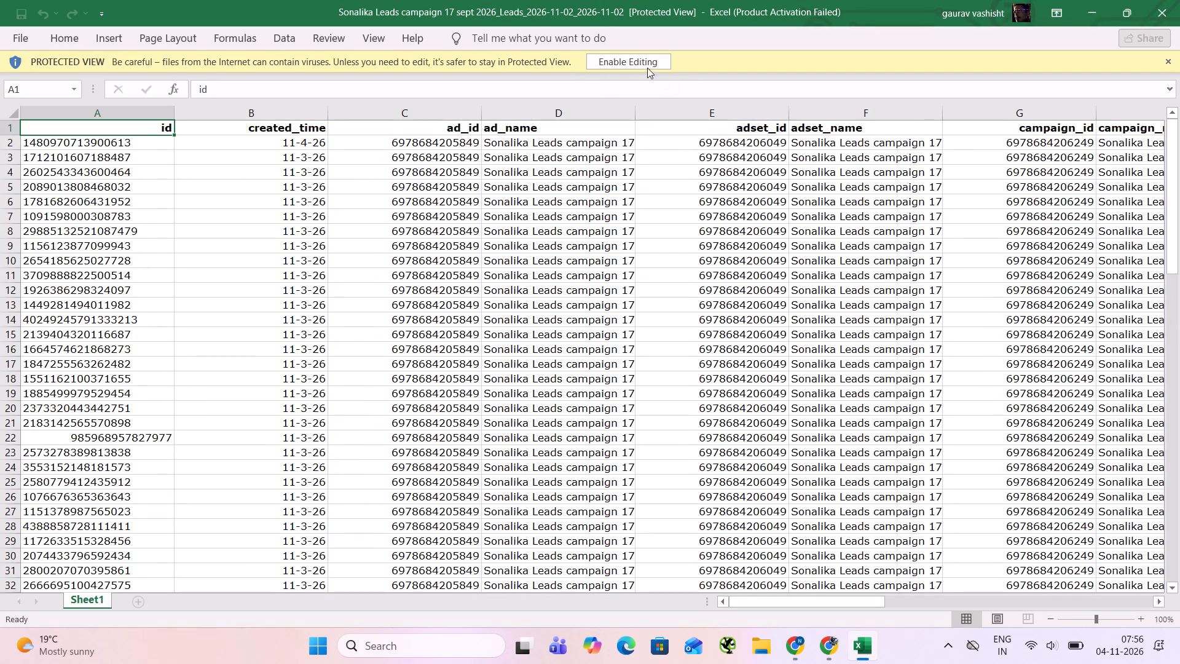
click(647, 60)
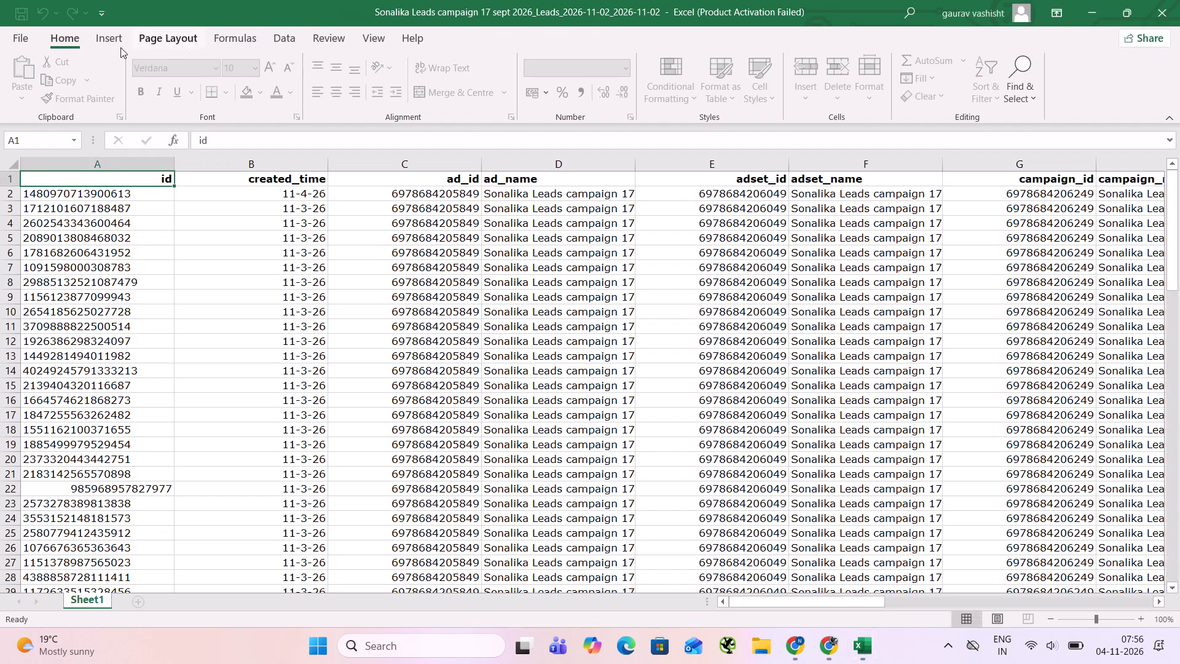
click(1169, 0)
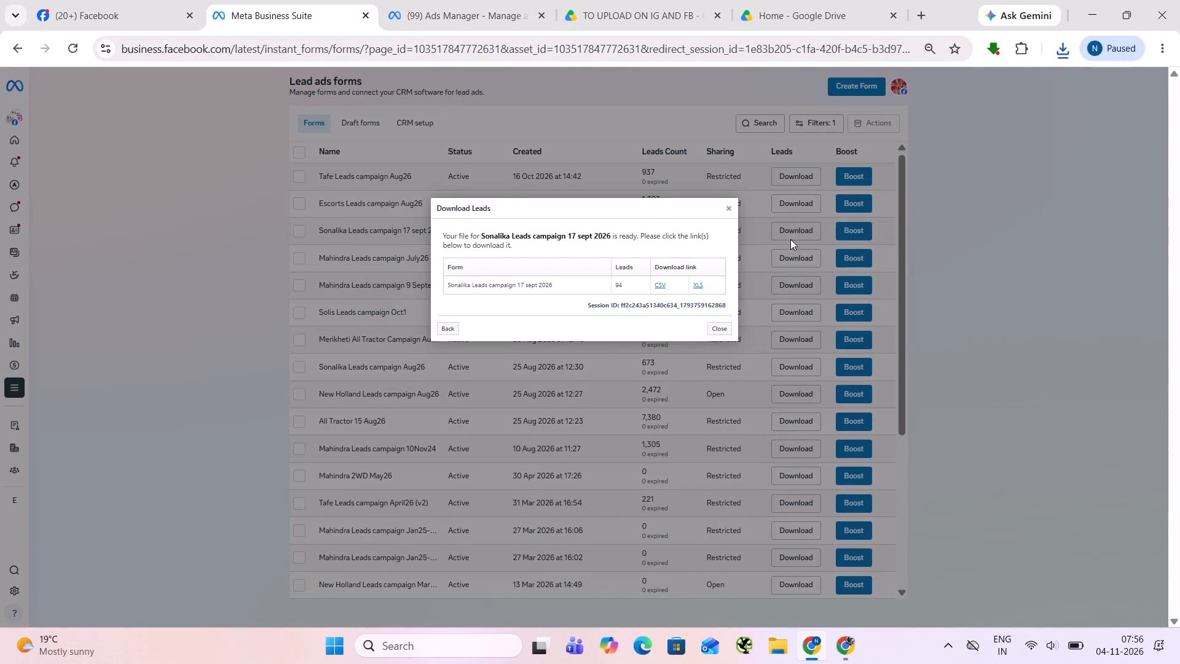
Download yesterday's leads for the Mahindra Leads campaign July26 form as an XLS file from Meta Business Suite.
click(794, 256)
click(794, 256)
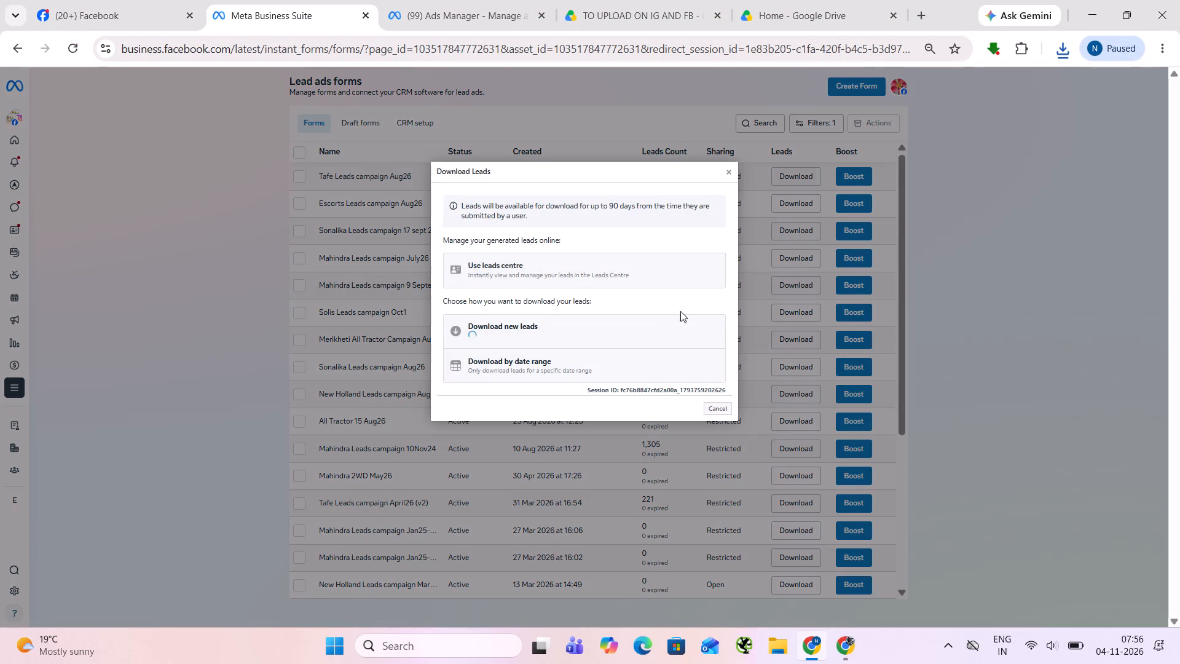
click(599, 364)
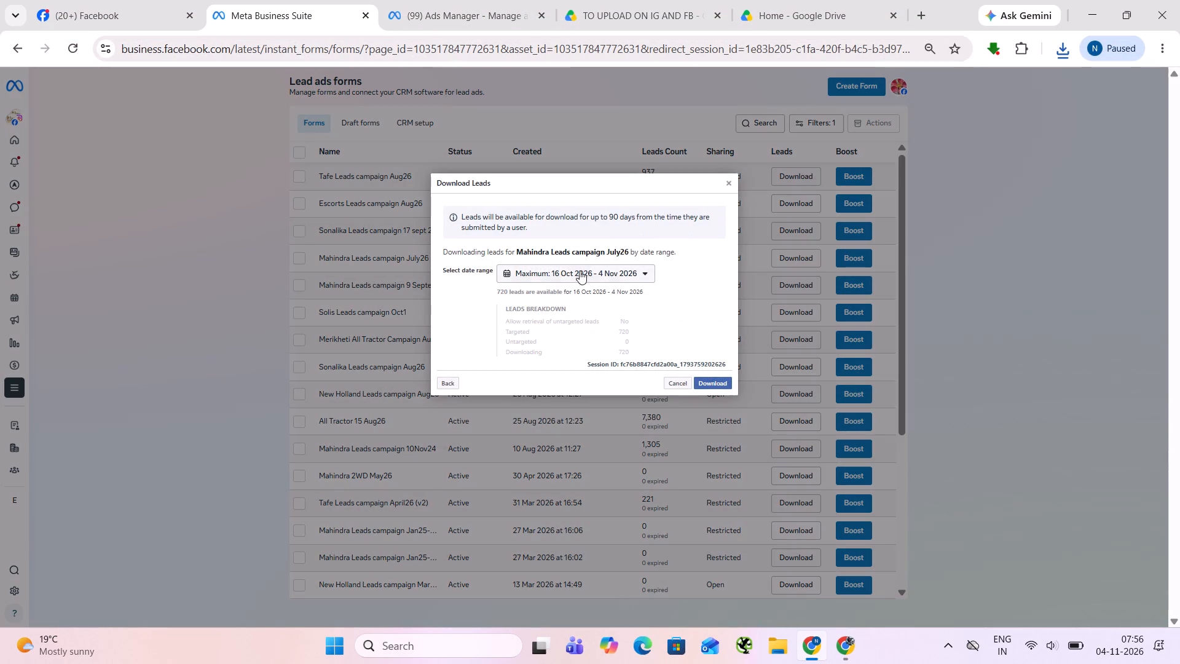
click(580, 279)
click(529, 342)
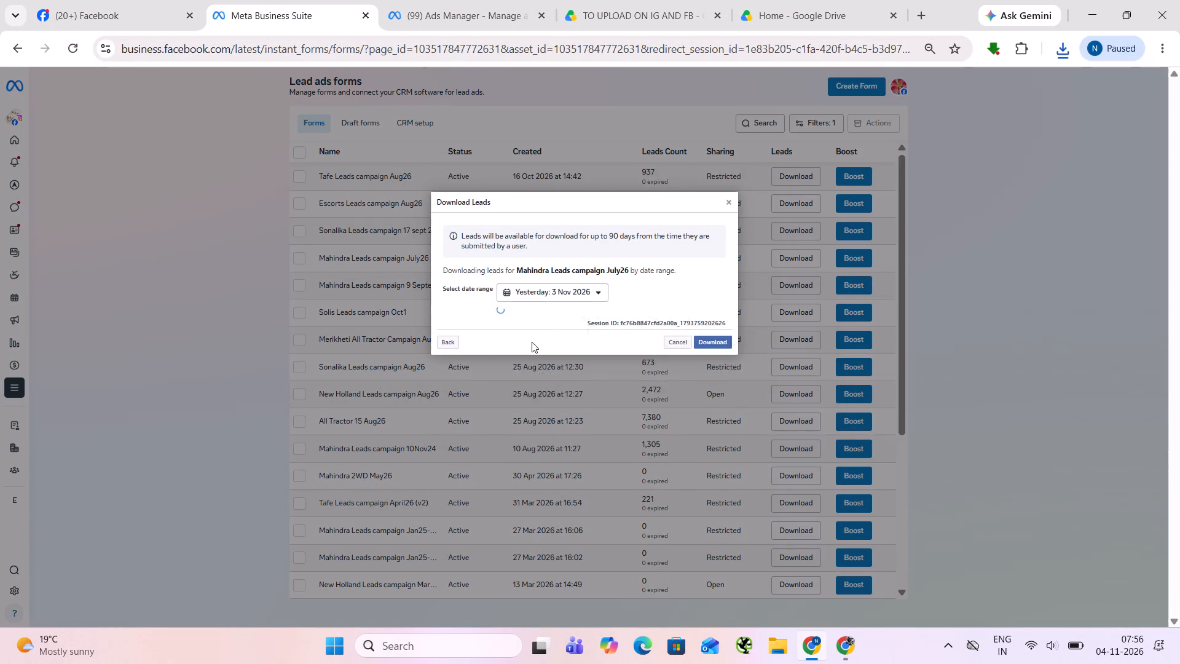
click(704, 382)
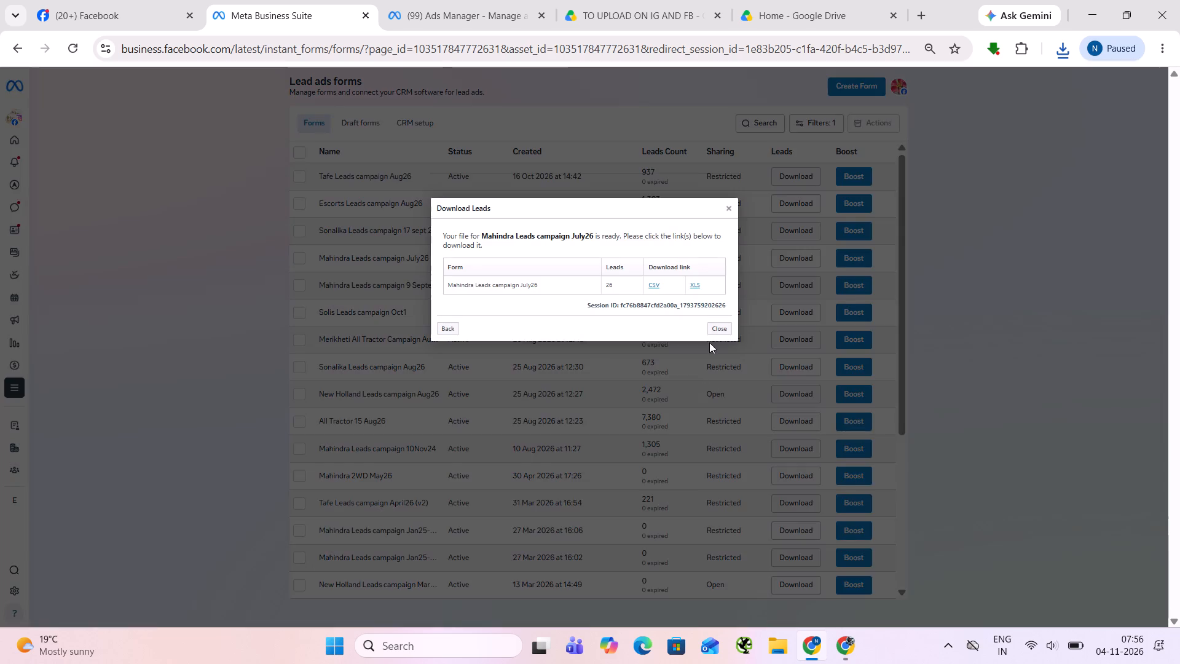
click(694, 278)
click(693, 286)
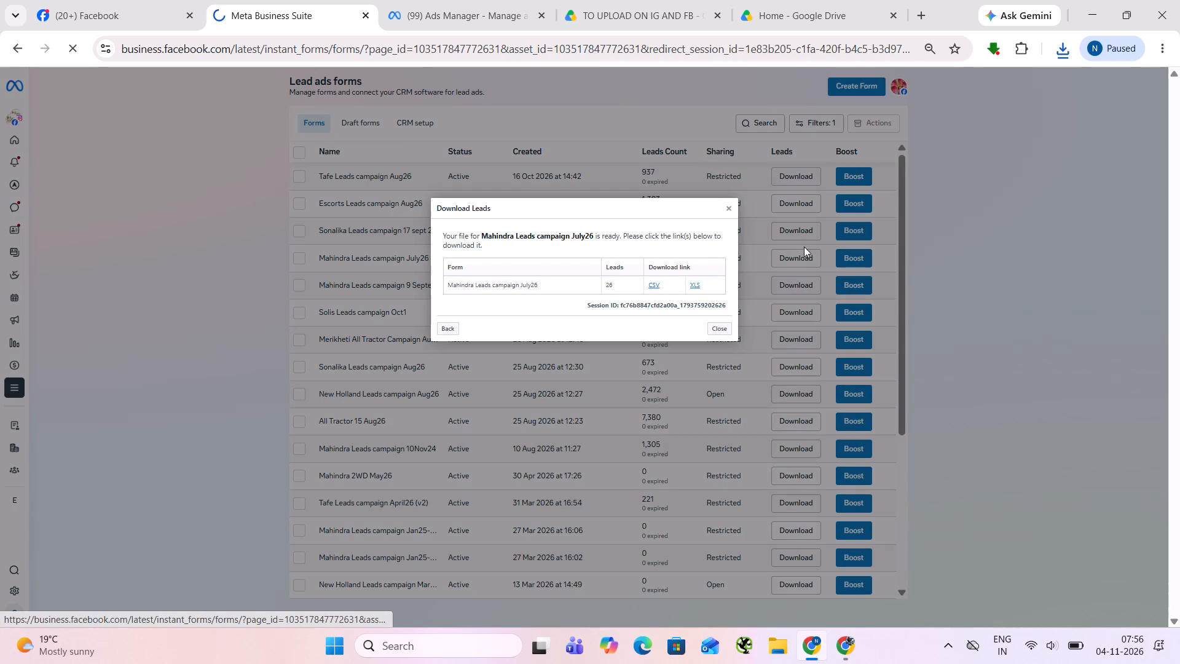
Download the Mahindra Leads campaign July26 leads once more as an XLS file with the date range Yesterday.
click(795, 253)
click(795, 257)
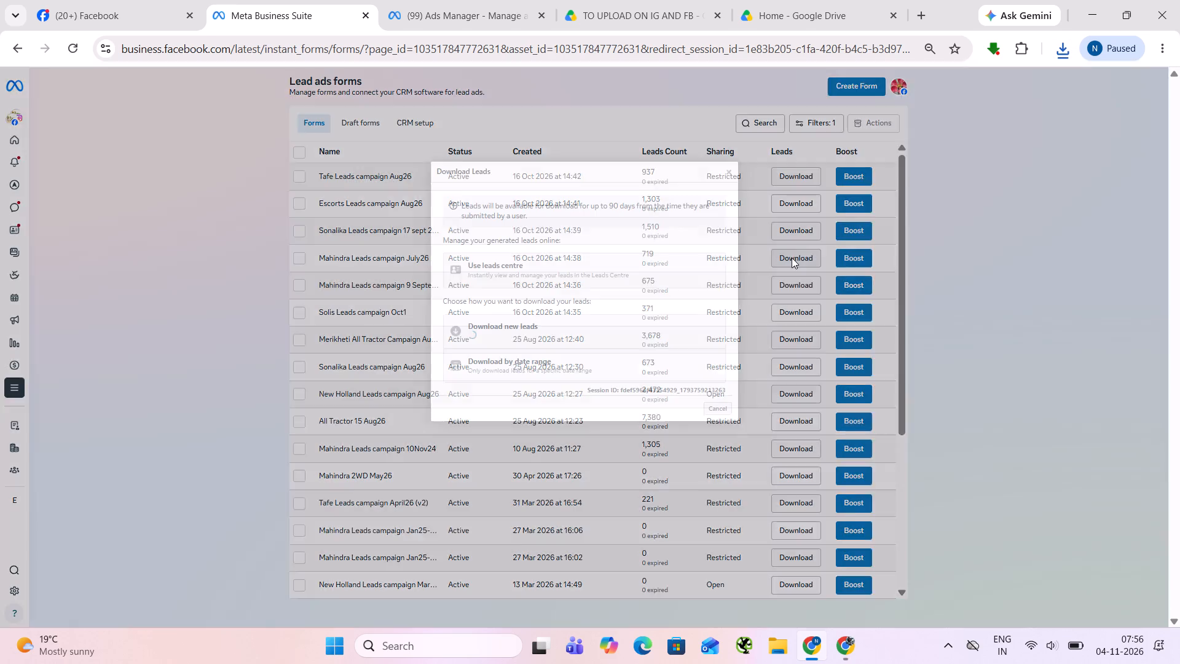
click(540, 363)
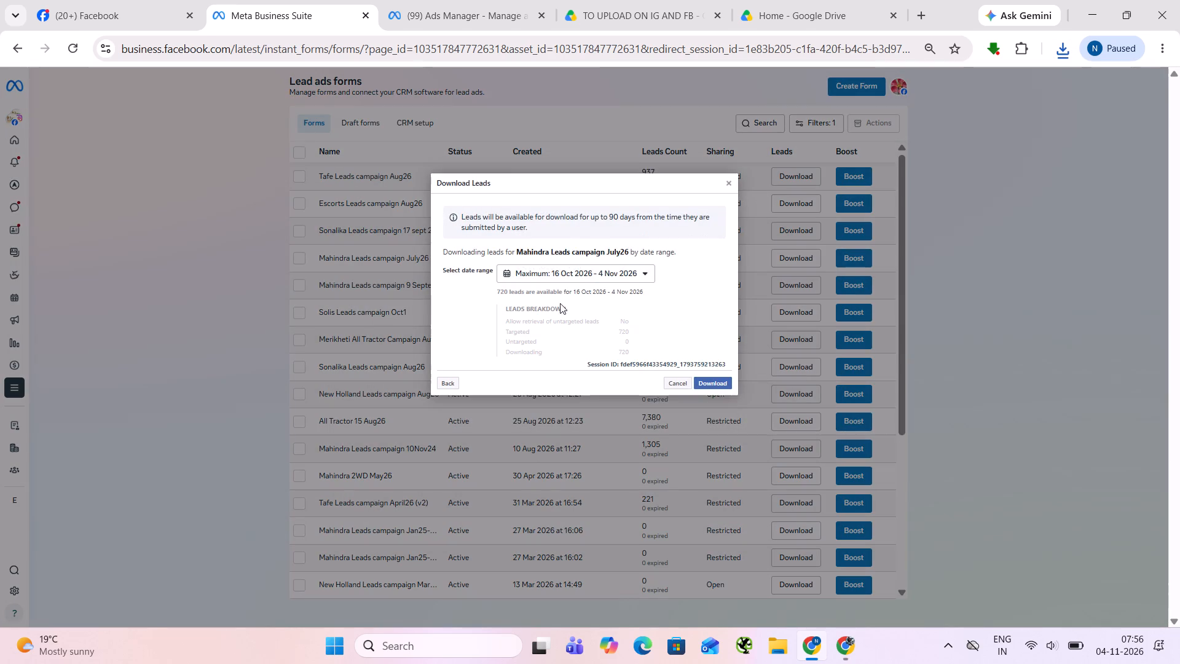
click(575, 275)
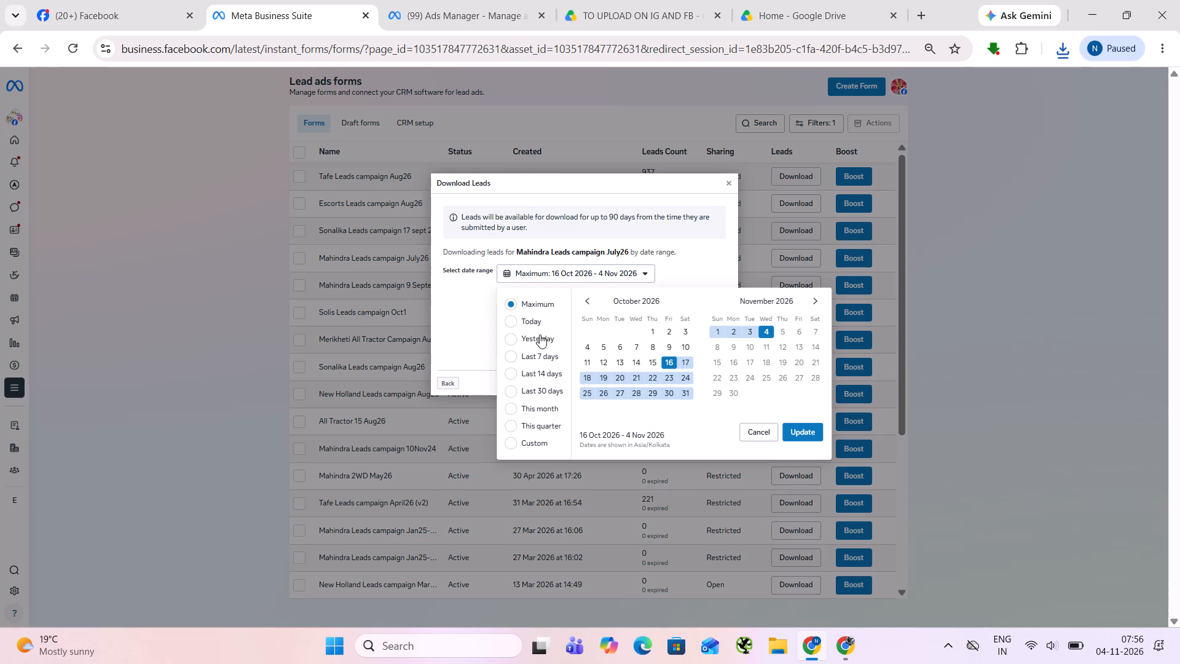
click(540, 334)
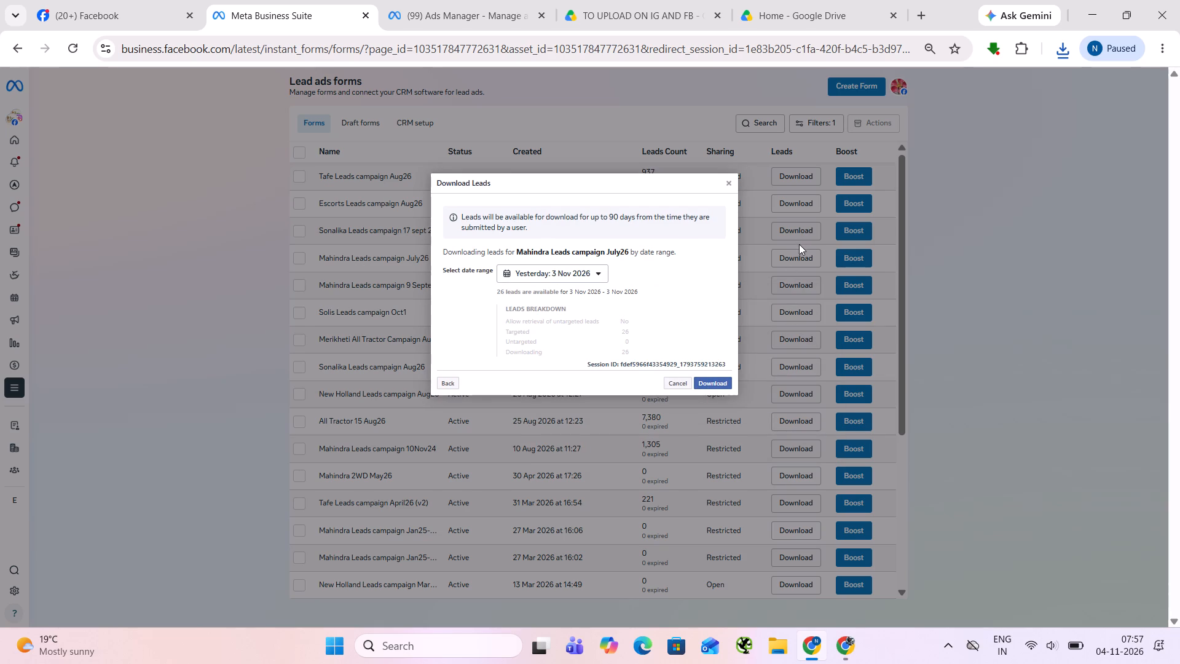
right_click(705, 379)
click(658, 305)
click(714, 379)
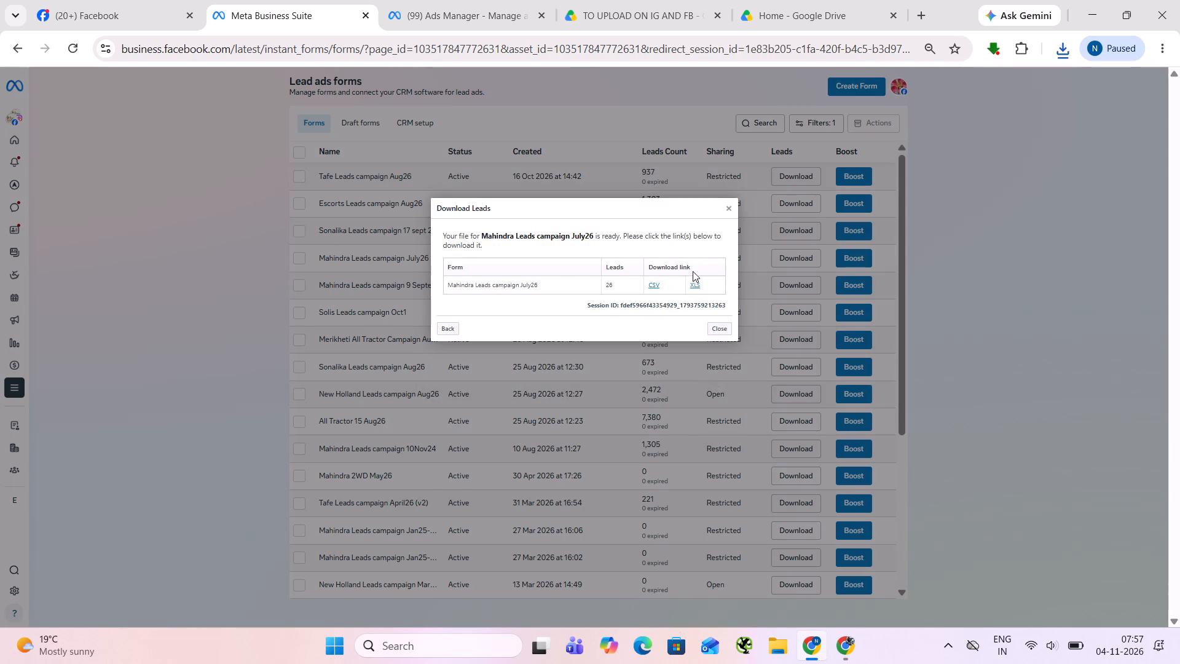
click(693, 283)
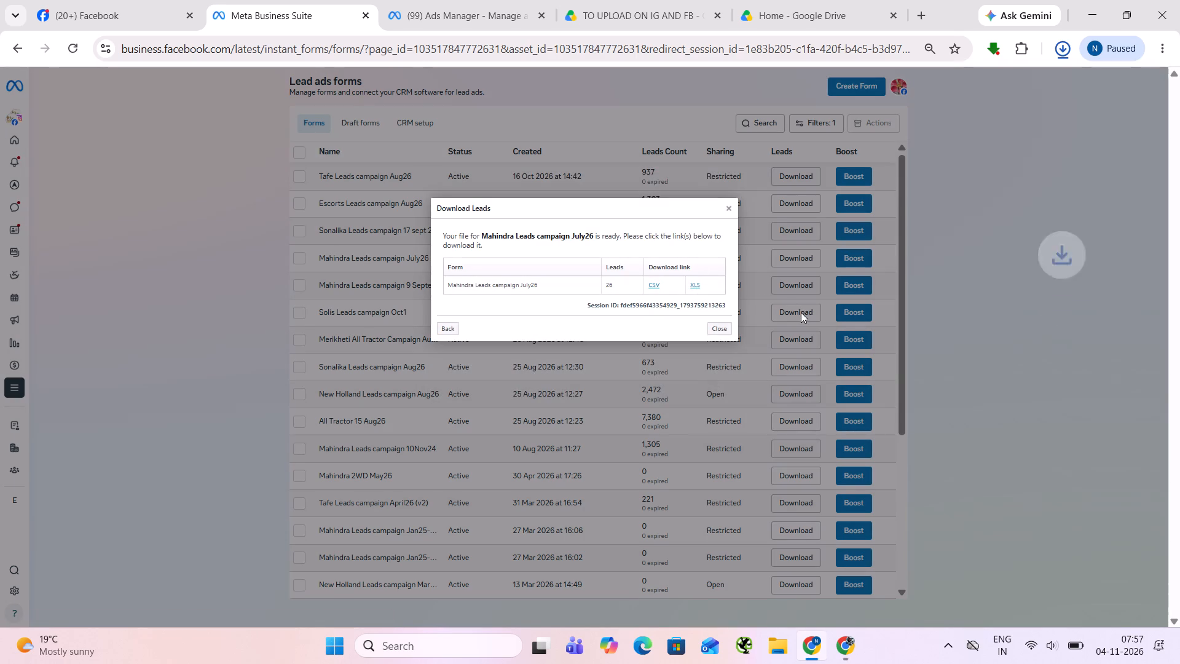
Download the Solis Leads campaign Oct1 leads for the date range Yesterday as an XLS file.
click(795, 309)
click(795, 309)
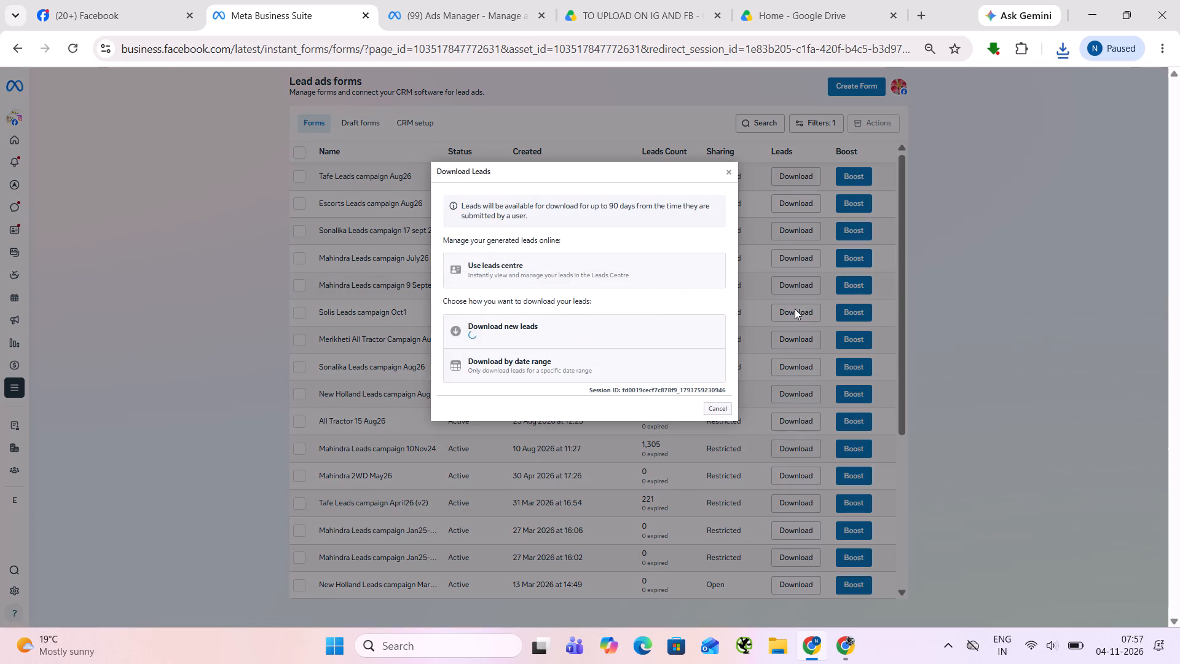
click(554, 358)
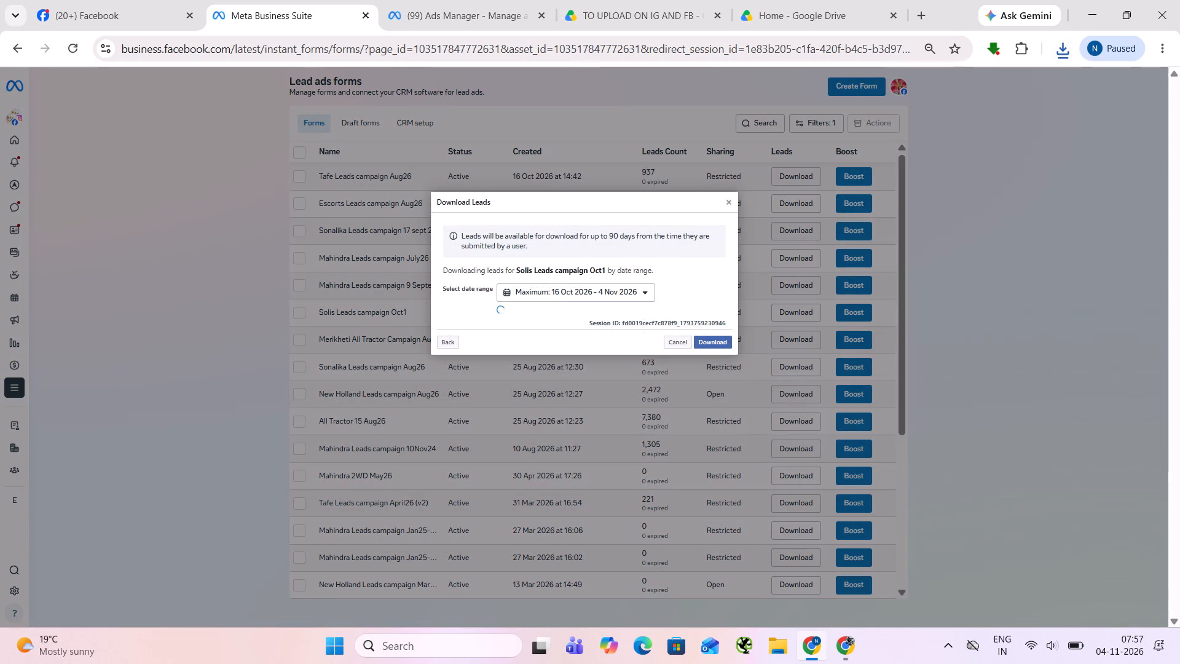
click(569, 279)
click(552, 334)
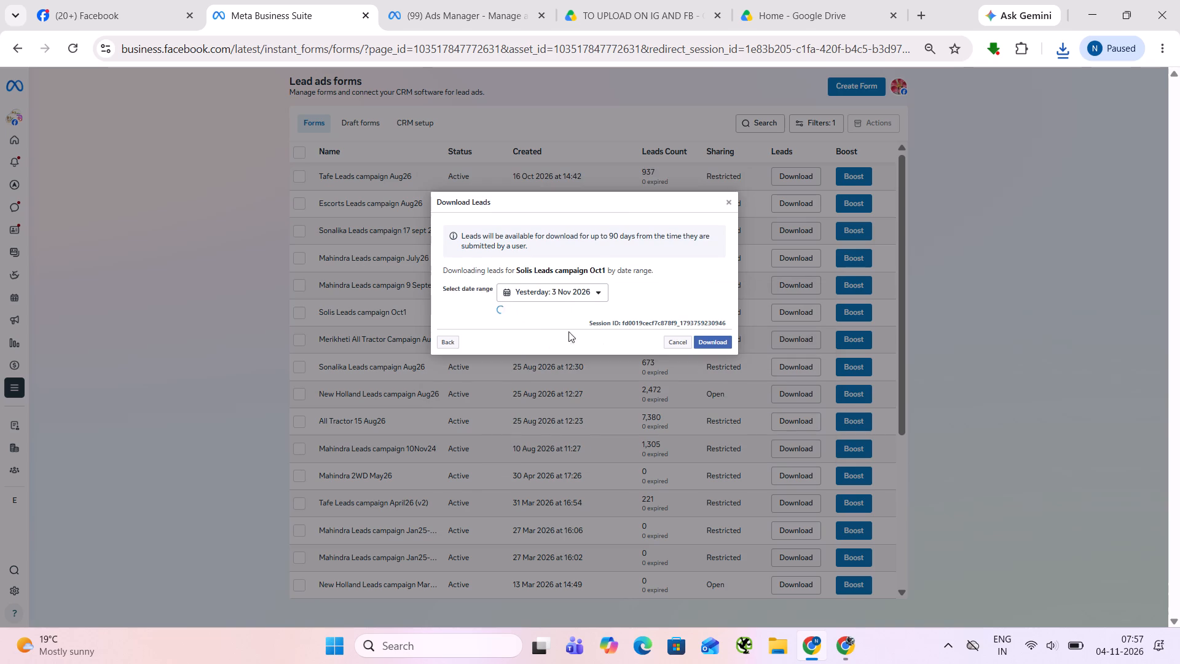
click(702, 380)
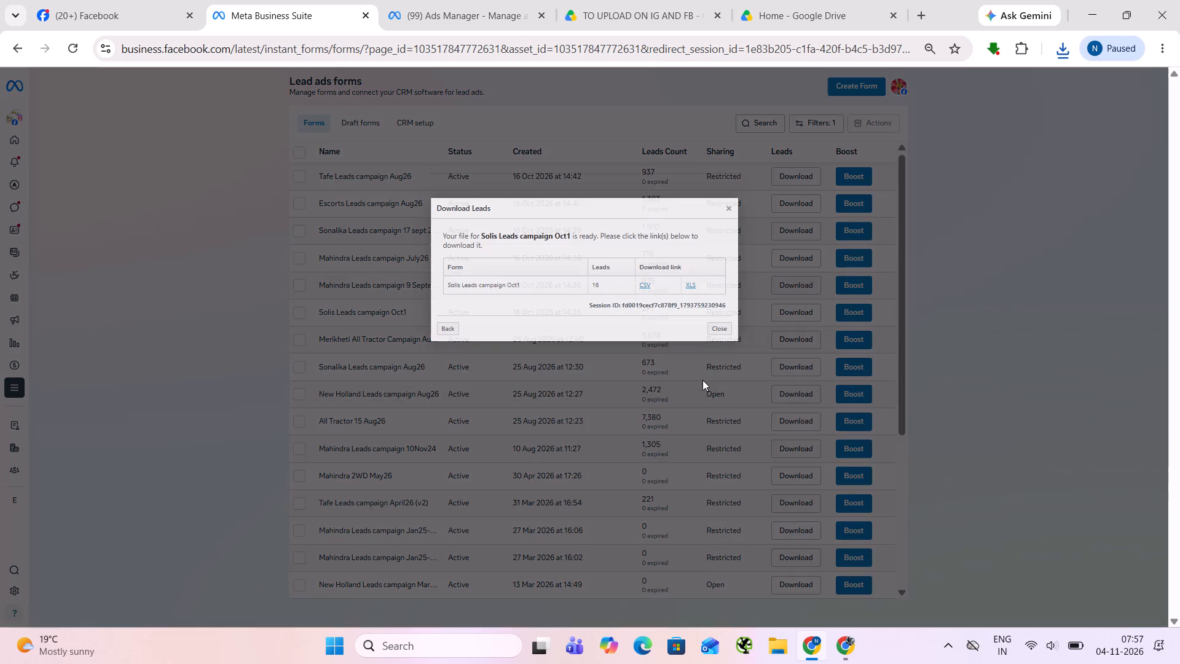
click(691, 284)
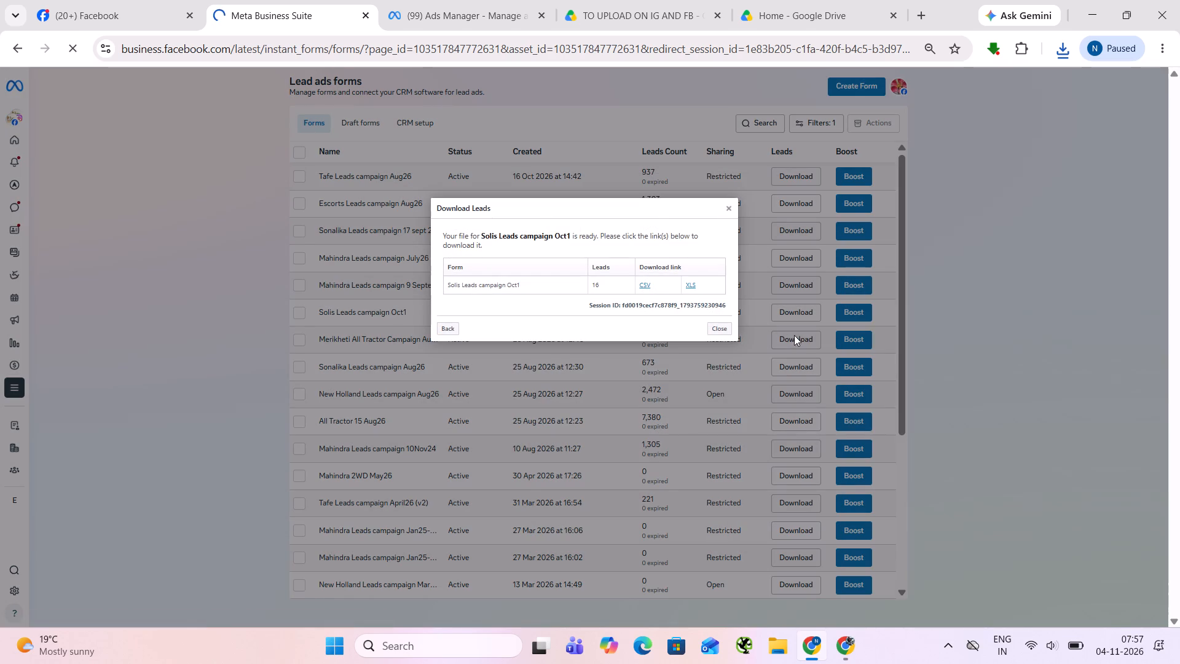
Download the Merikheti All Tractor Campaign Aug26 leads for the date range Yesterday as an XLS file.
click(798, 341)
click(798, 341)
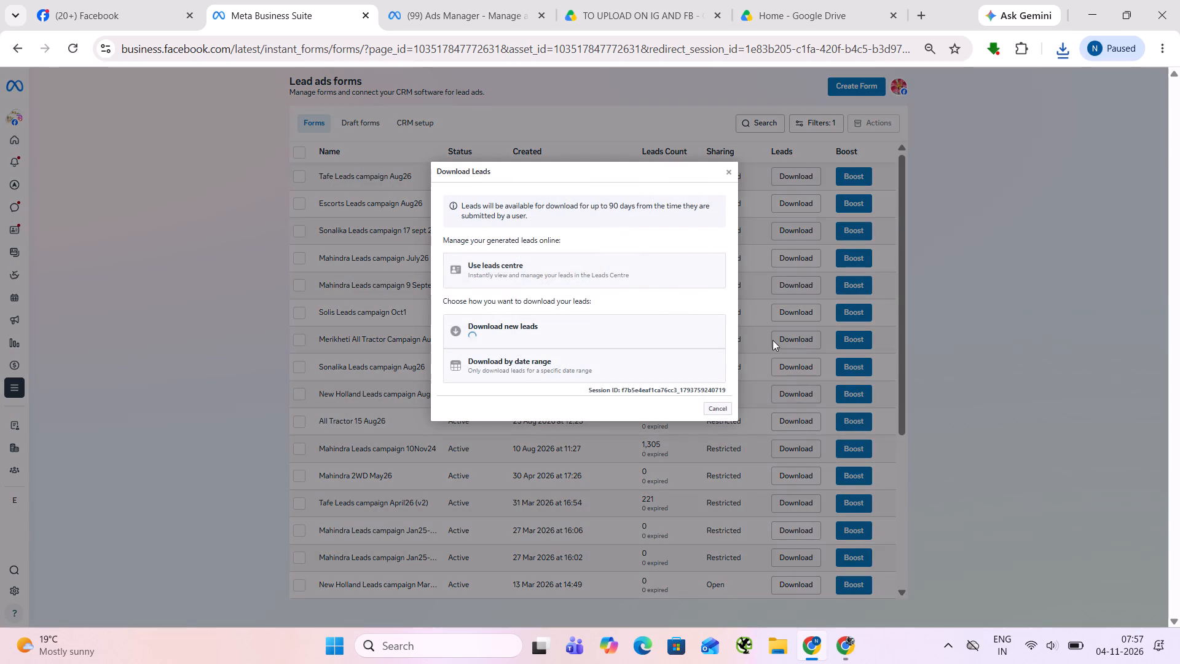
click(594, 372)
click(571, 277)
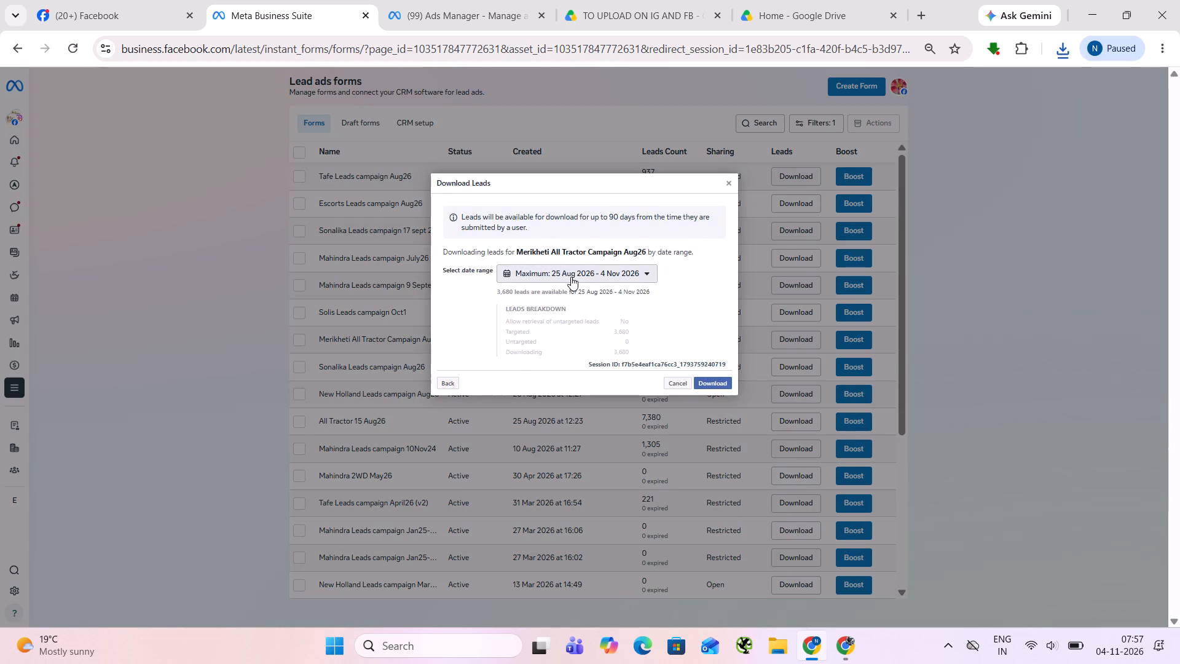
click(533, 344)
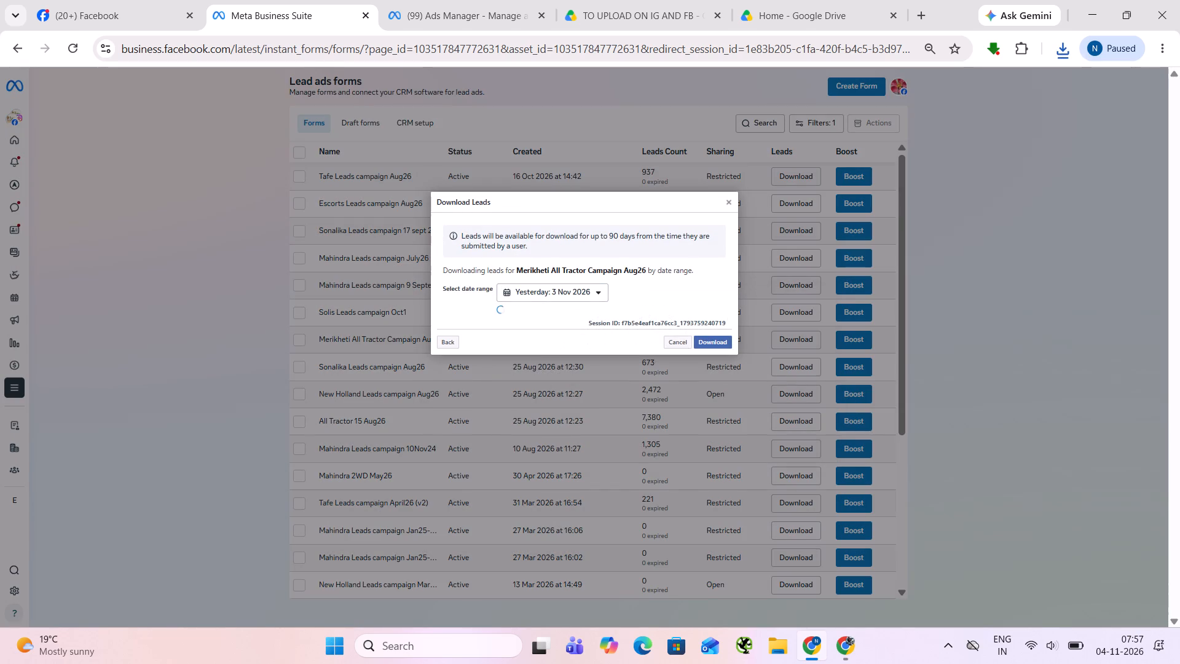
click(708, 383)
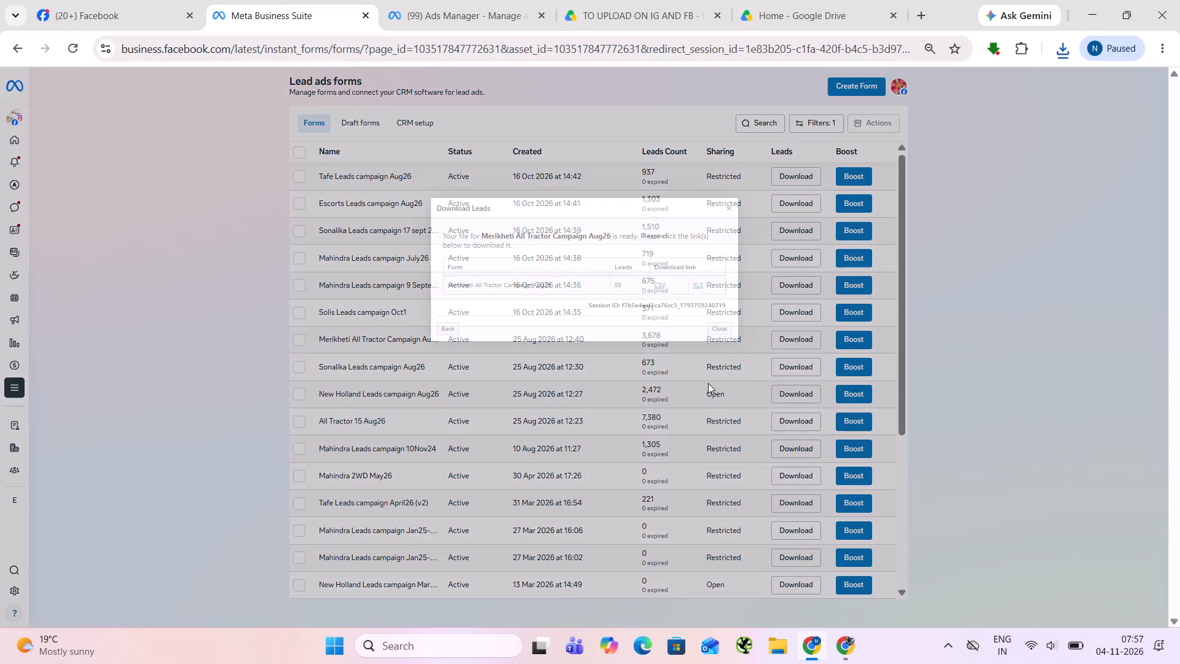
click(696, 283)
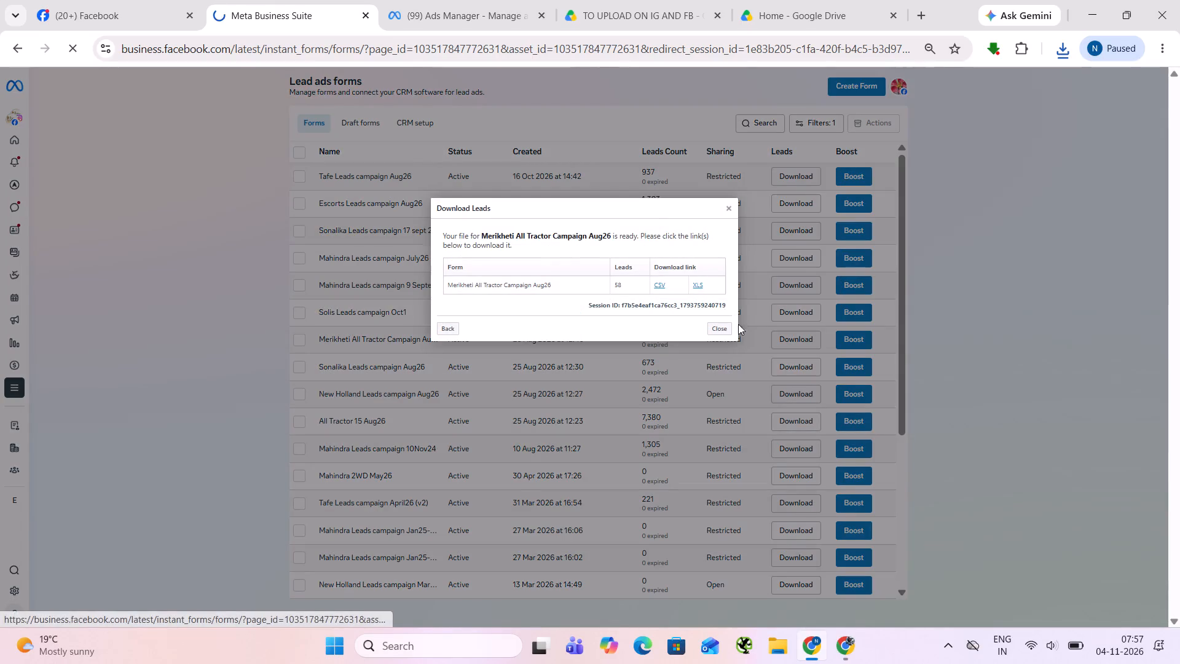
Download the New Holland Leads campaign Aug26 leads for the date range Yesterday as an XLS file.
click(792, 392)
click(792, 392)
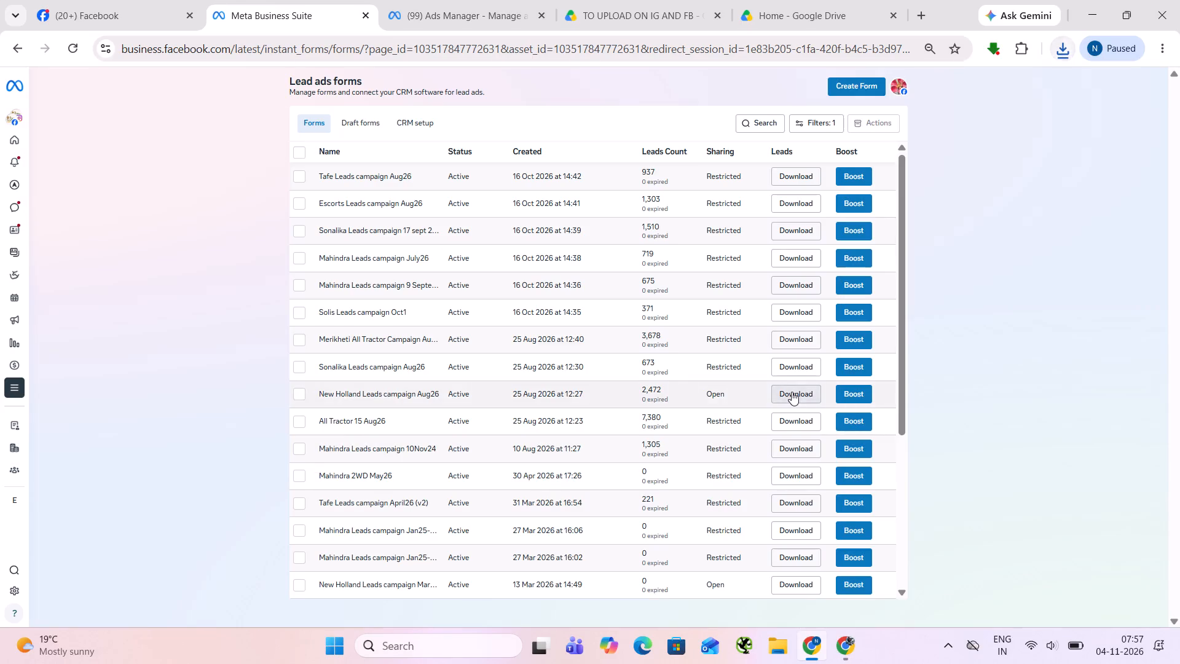
click(593, 371)
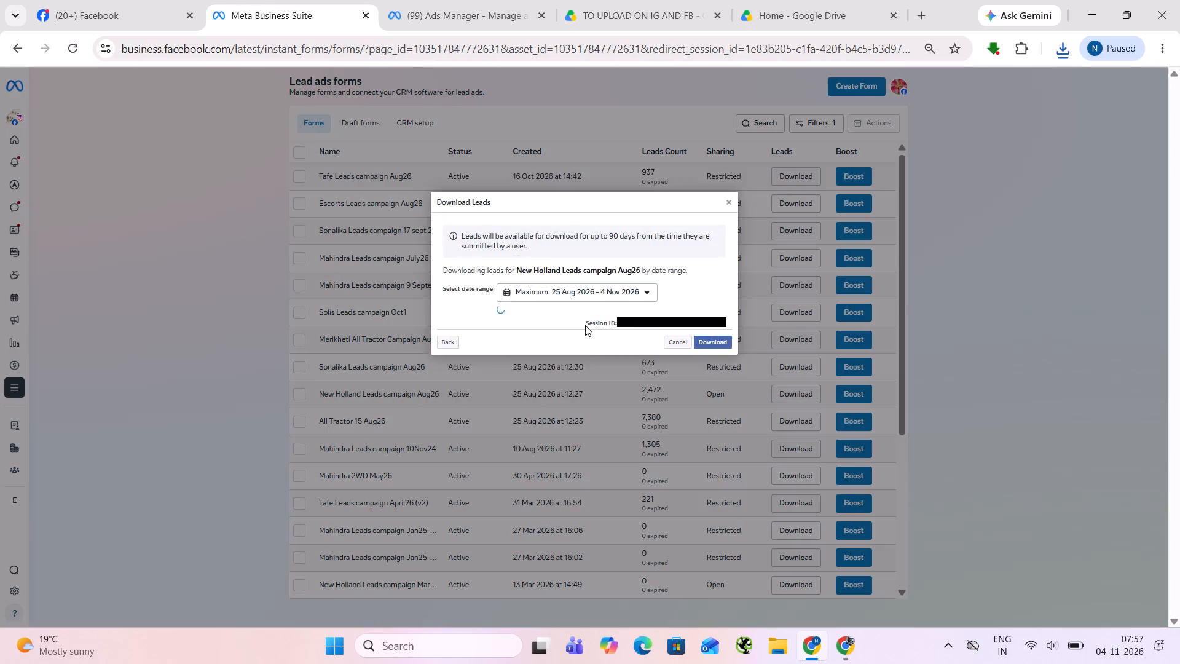
click(583, 279)
click(544, 335)
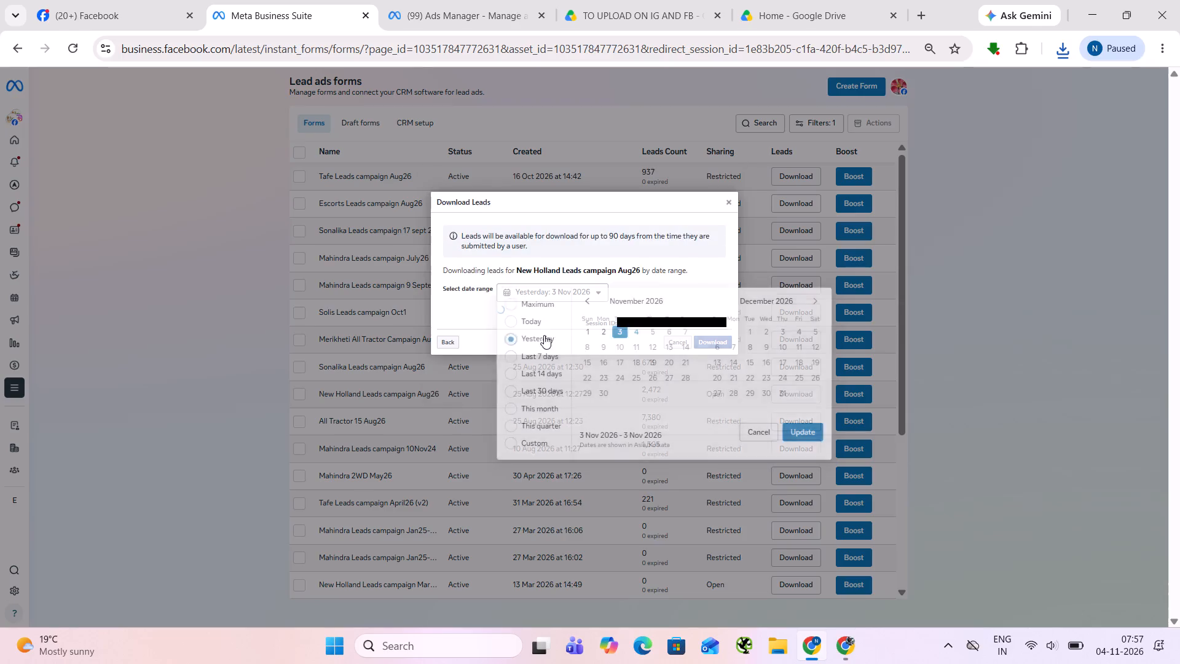
click(712, 380)
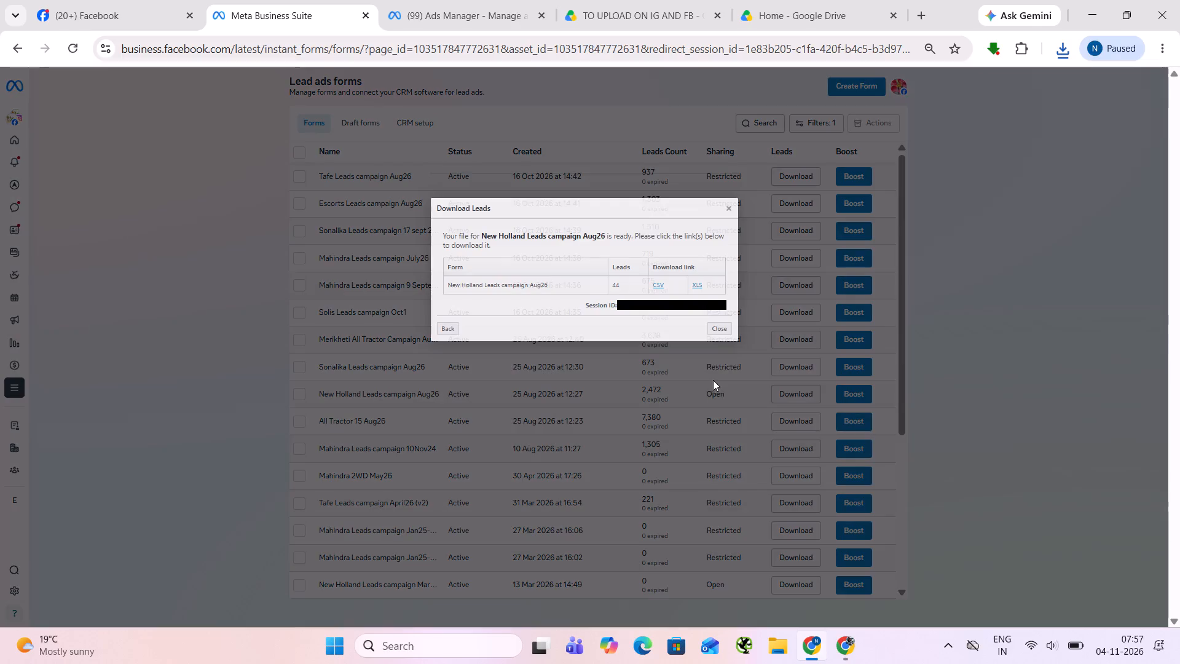
click(696, 282)
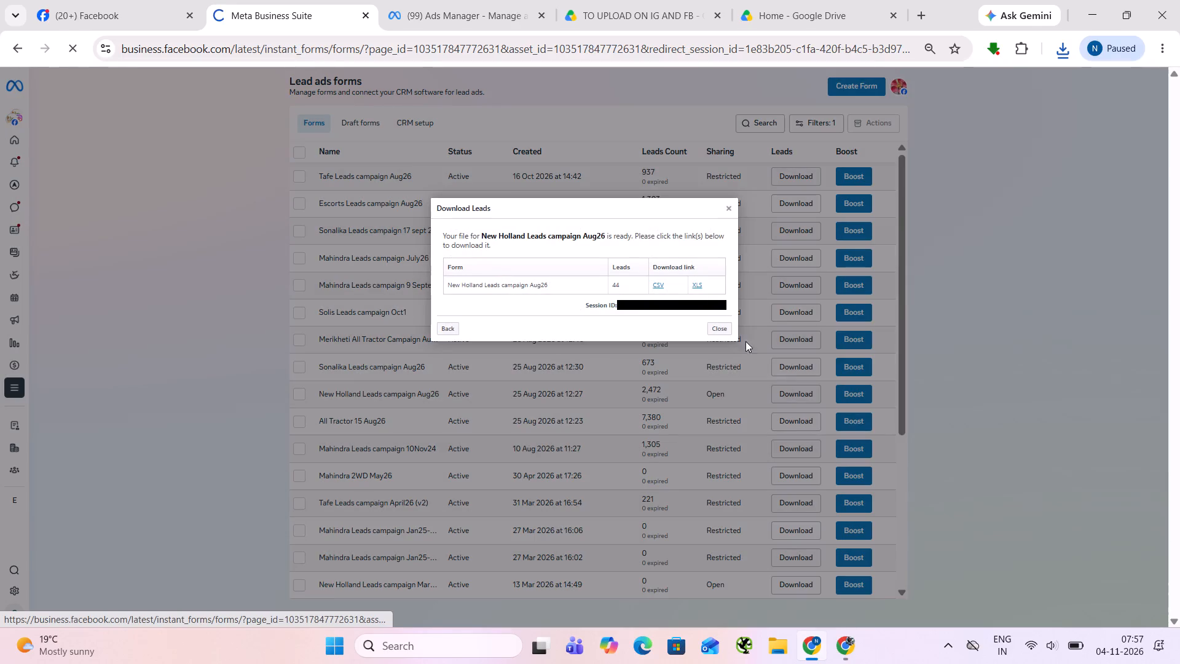
Download the All Tractor 15 Aug26 leads for the date range Yesterday as an XLS file.
click(789, 409)
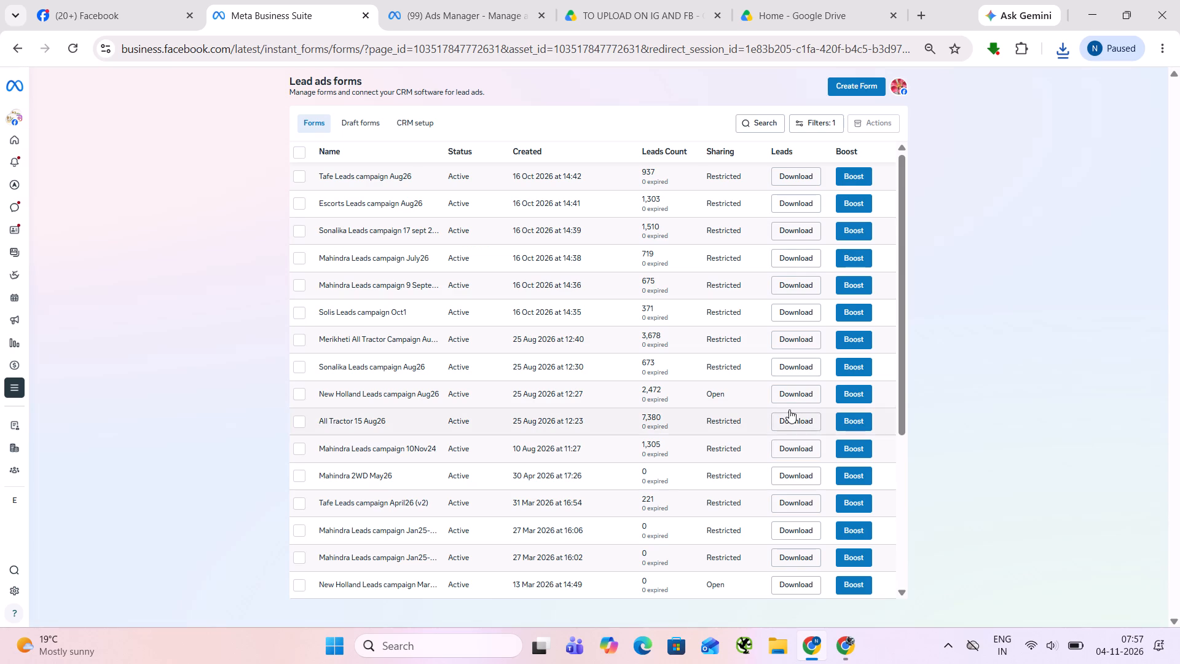
click(789, 413)
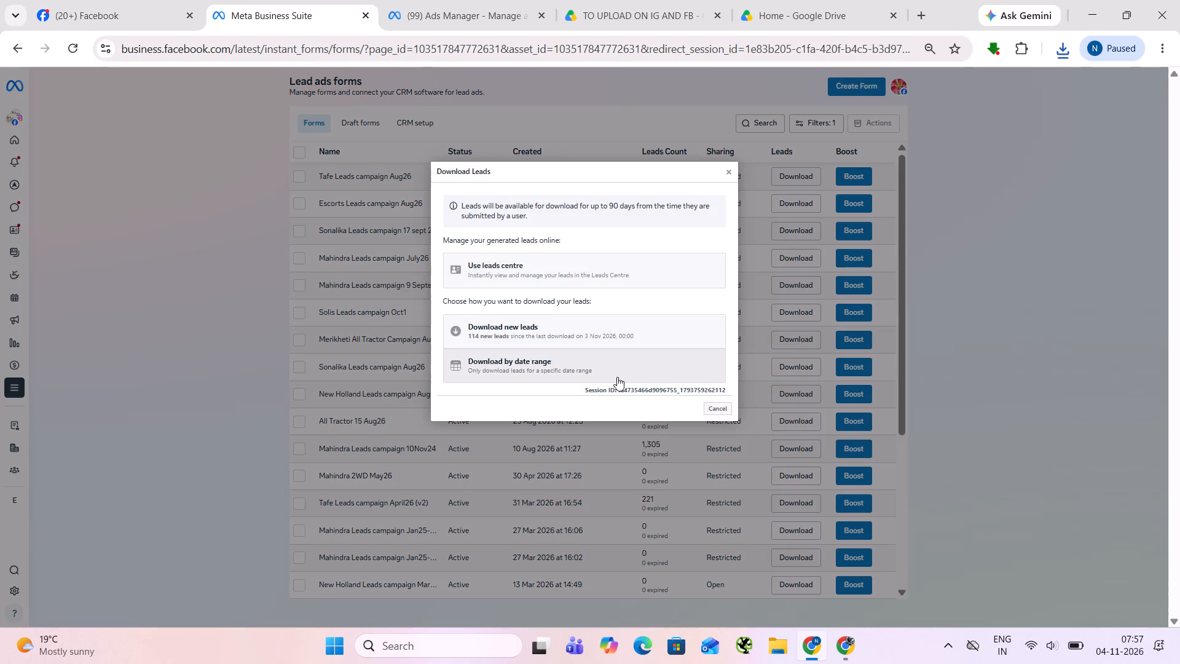
click(616, 377)
click(584, 274)
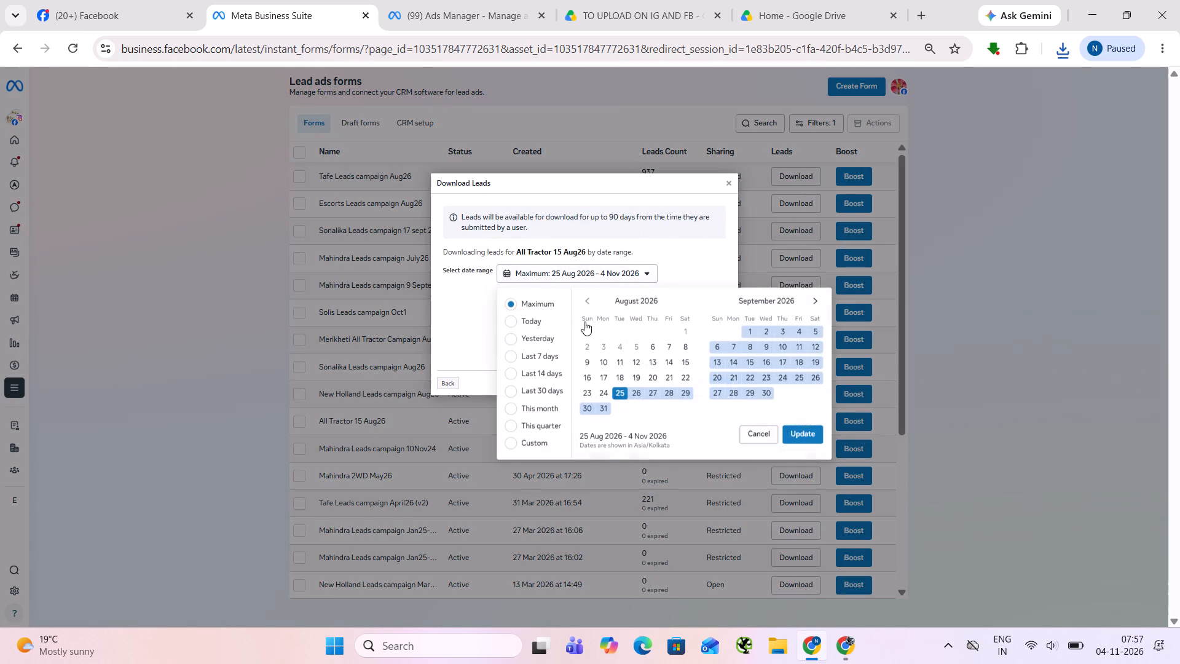
click(522, 332)
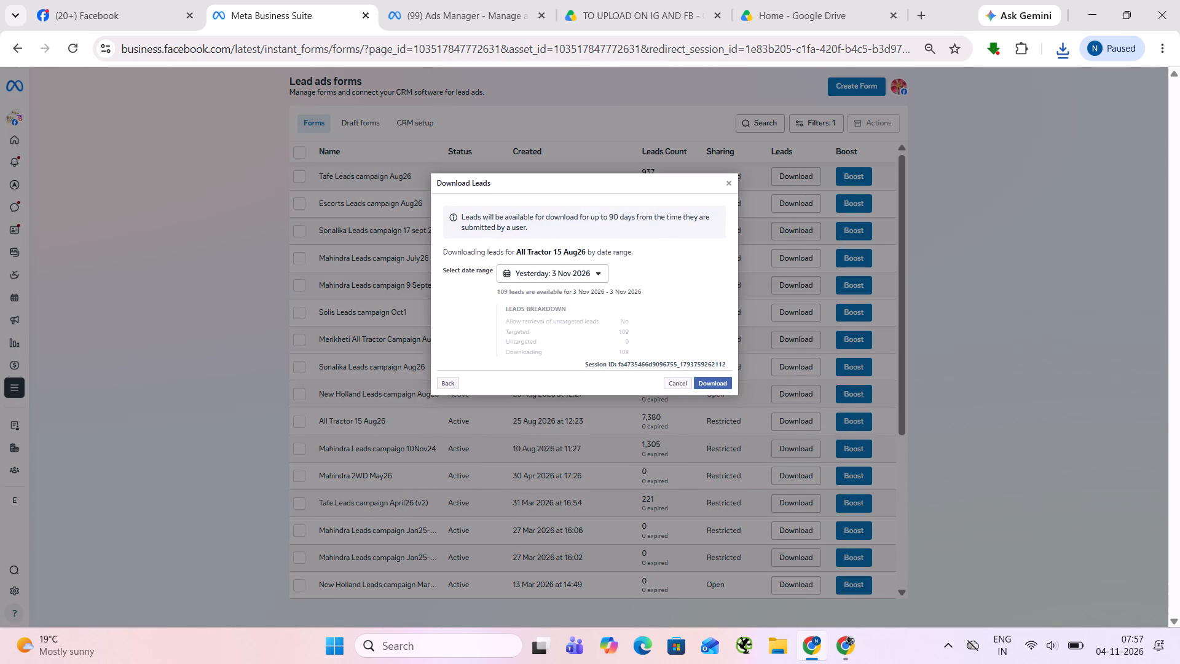
click(705, 383)
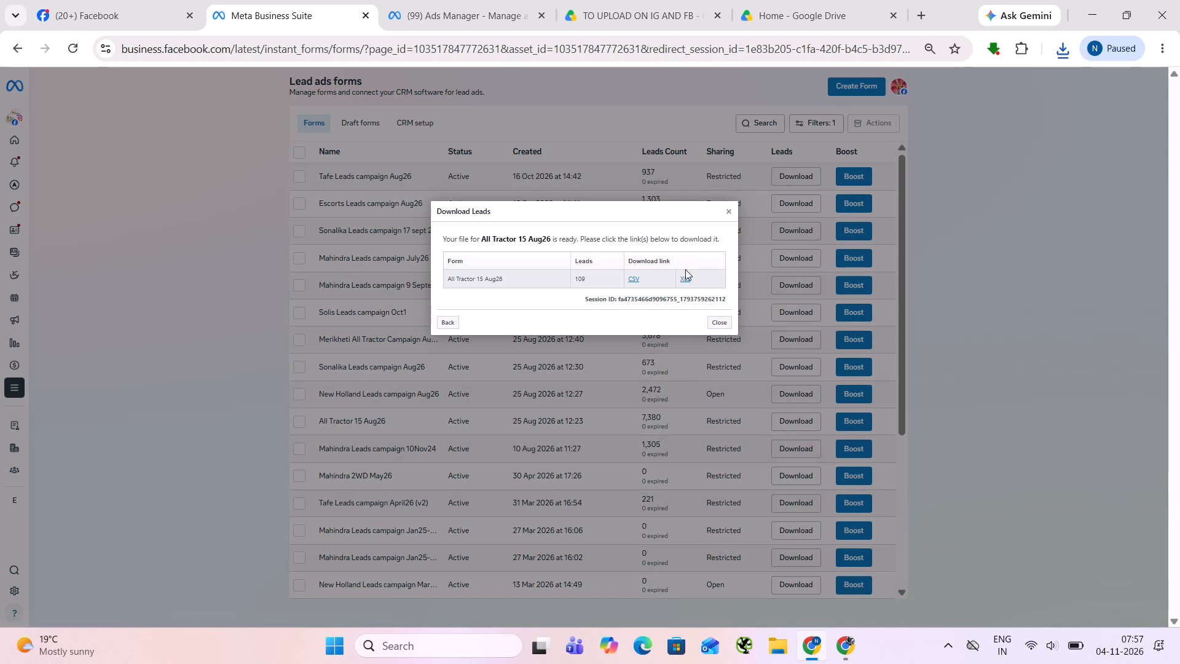
click(683, 275)
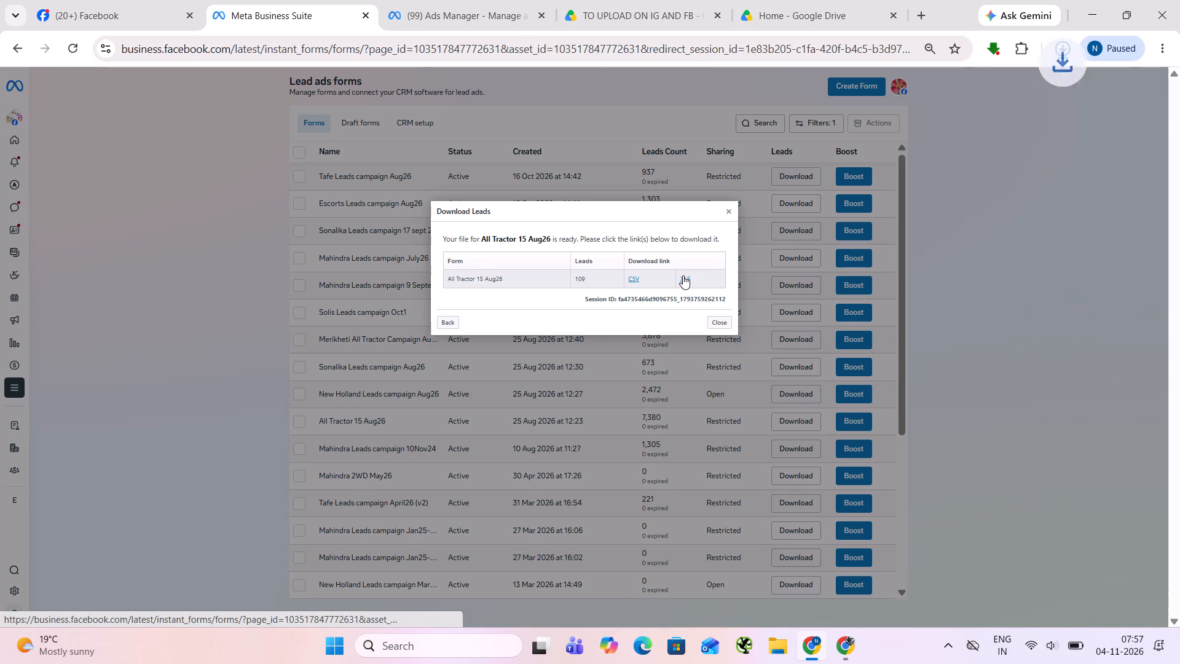
In Ads Manager, switch to the Adbird Media Private Limited ad account listed under the personal account.
click(414, 2)
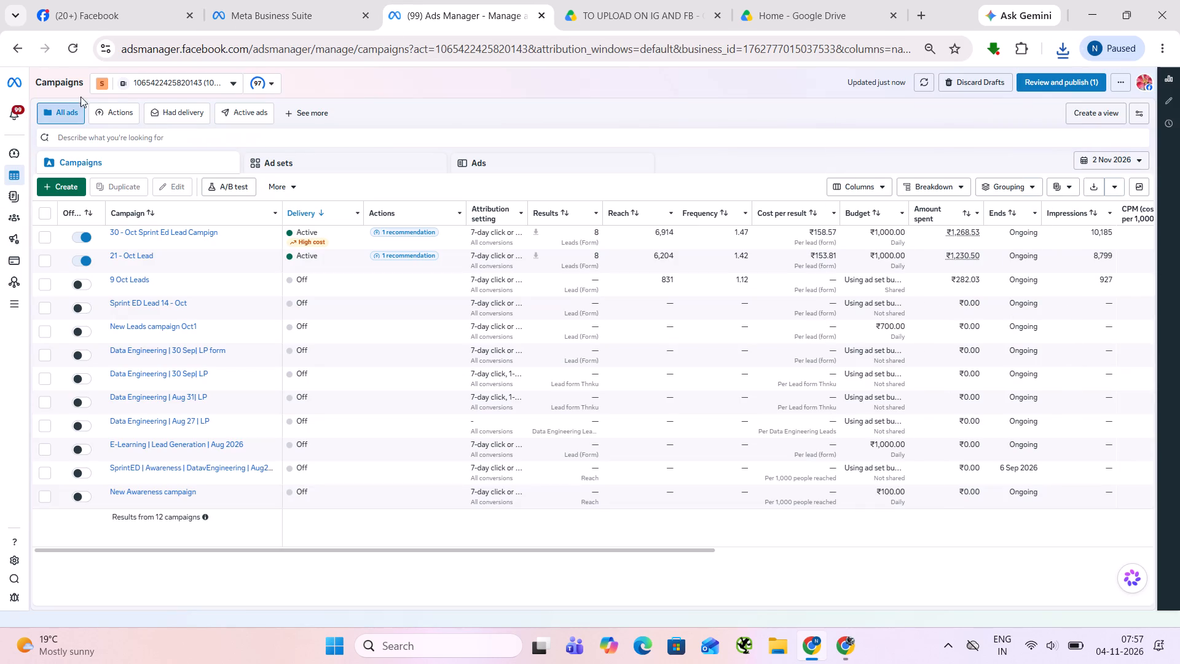
click(127, 81)
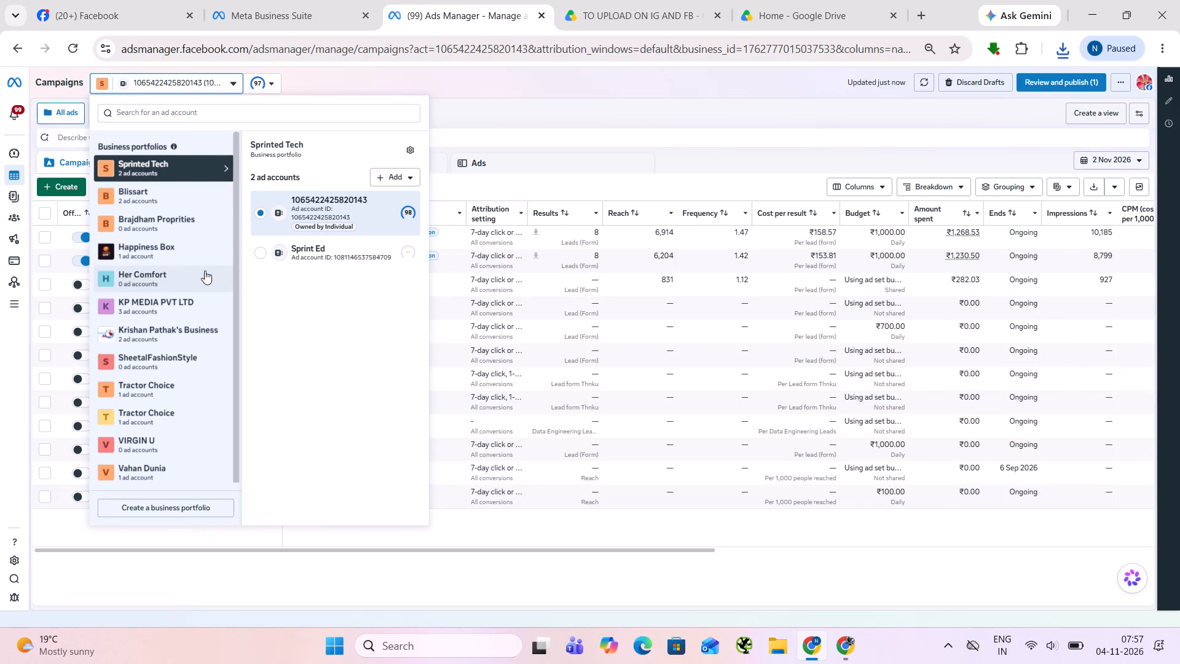
drag(238, 268, 242, 416)
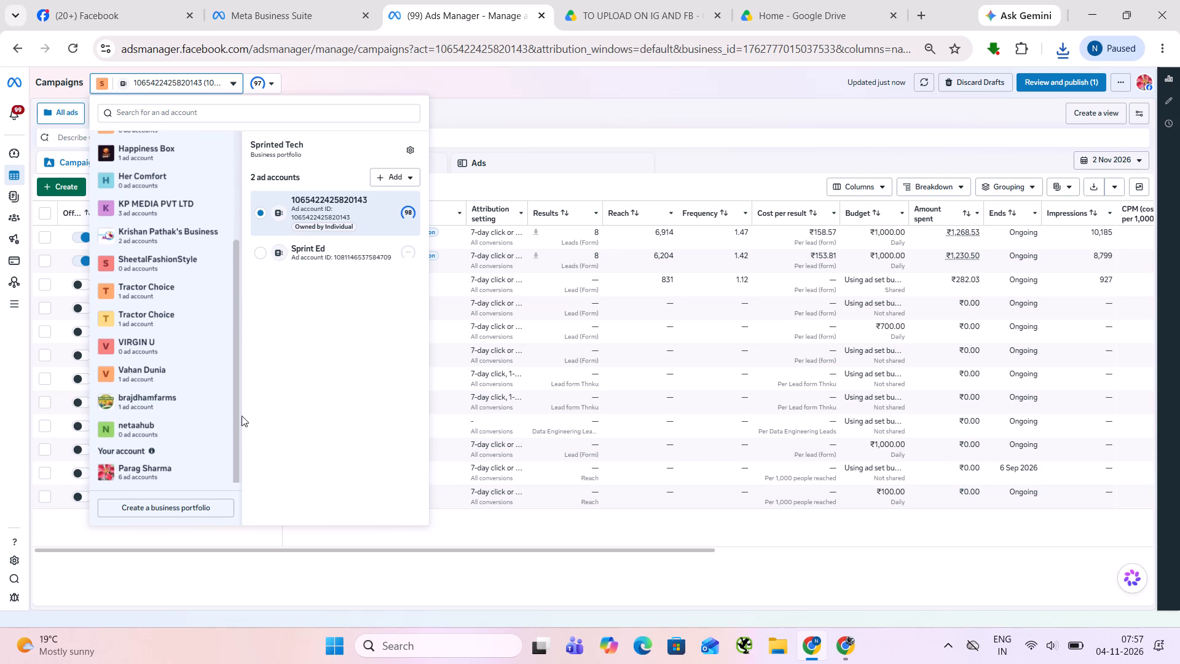
drag(242, 416, 242, 424)
right_click(142, 460)
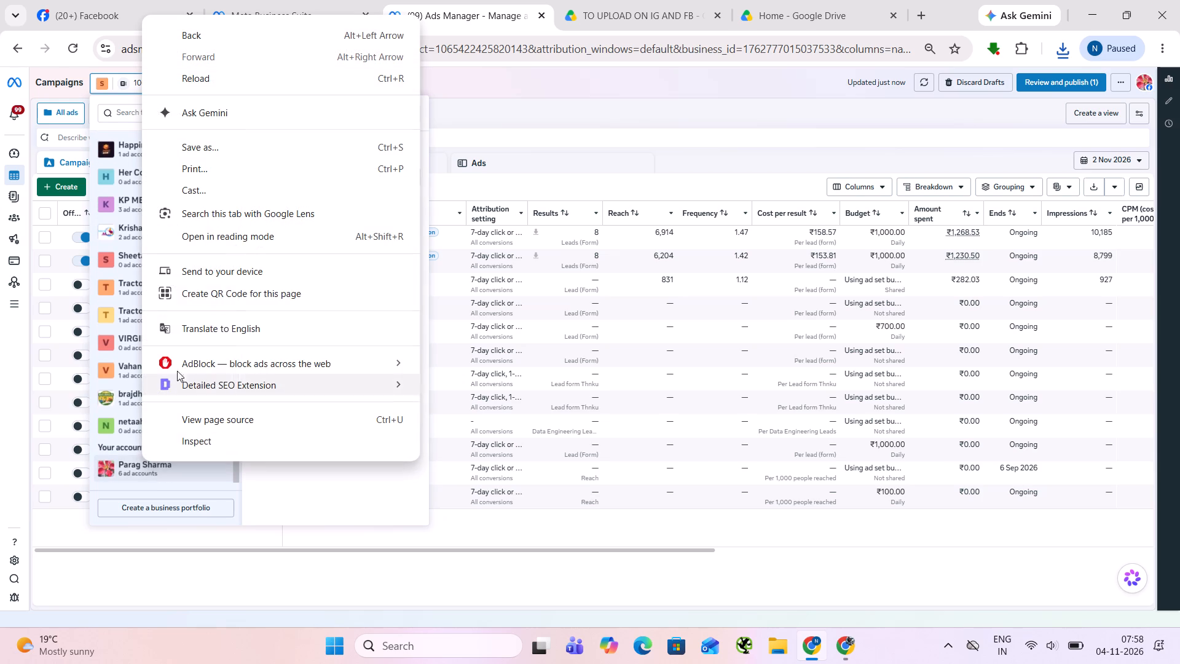
click(127, 466)
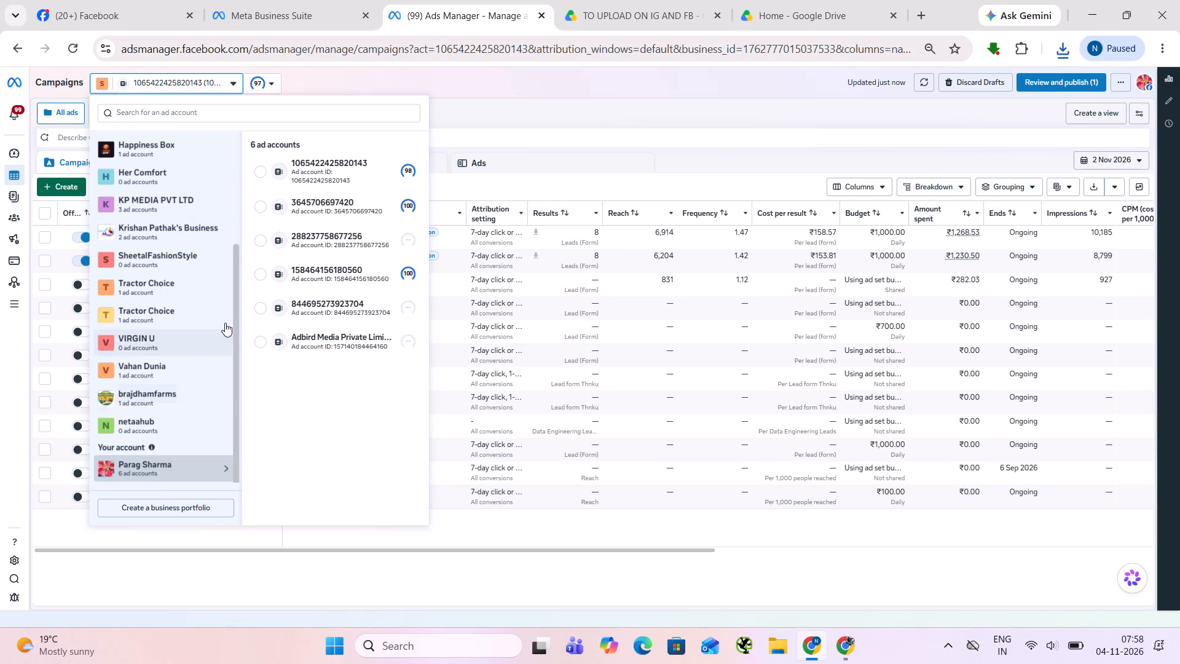
click(281, 344)
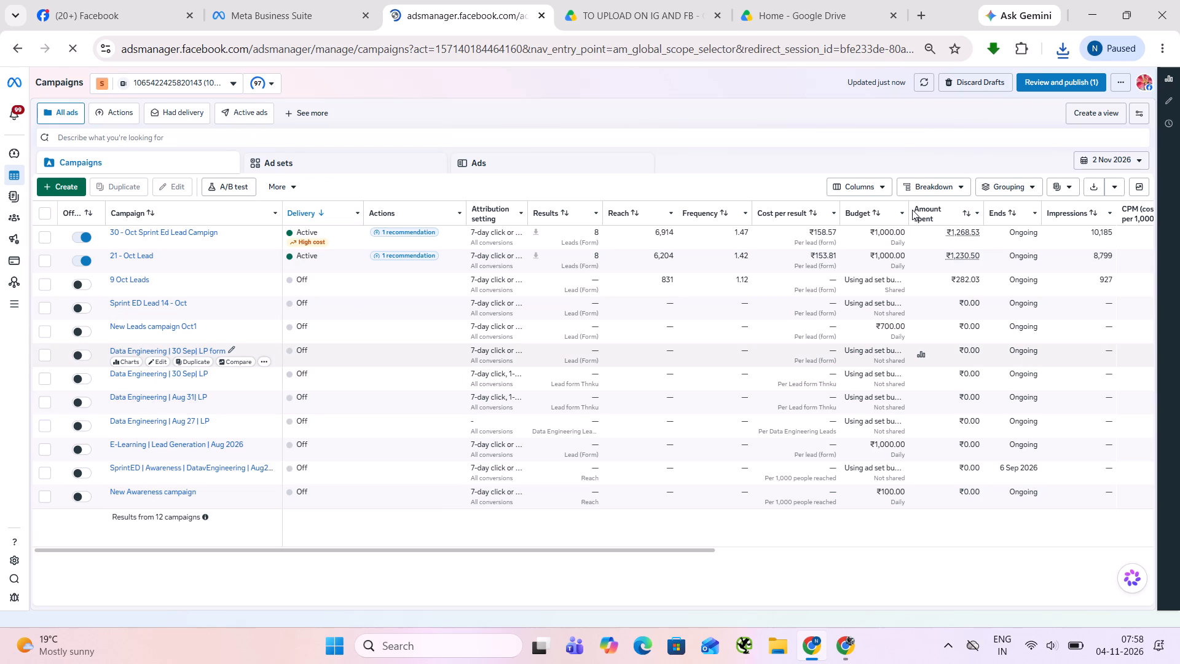
Set the campaign table's date range to 3 Nov 2026.
click(1101, 154)
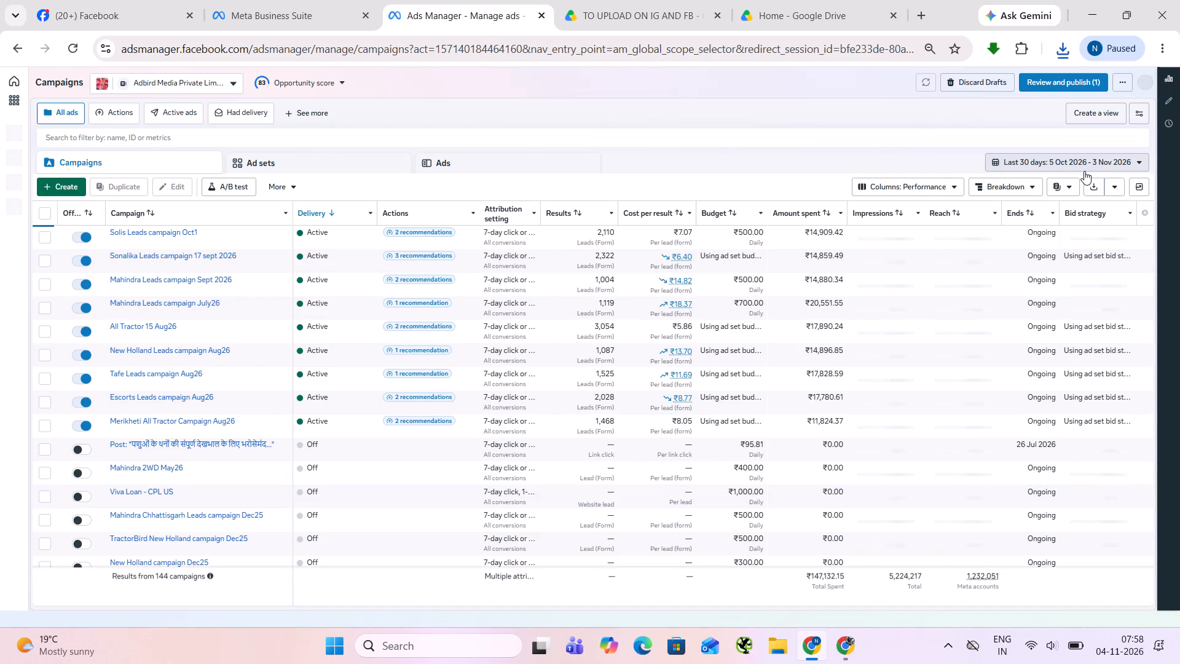
click(1096, 215)
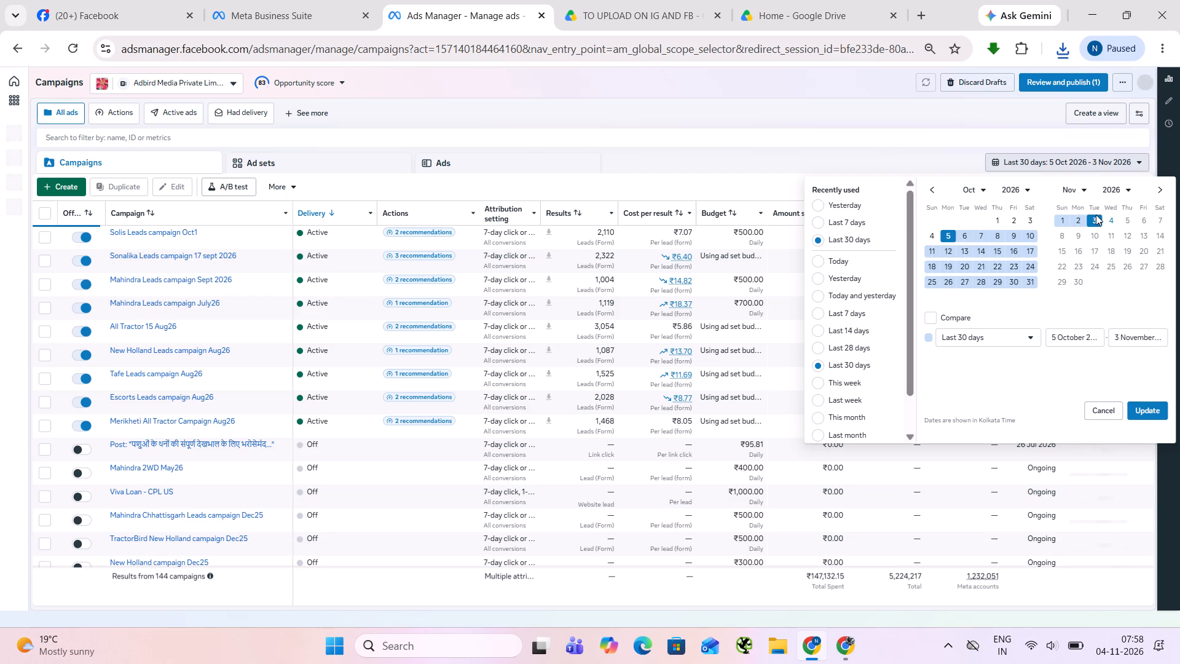
click(1152, 409)
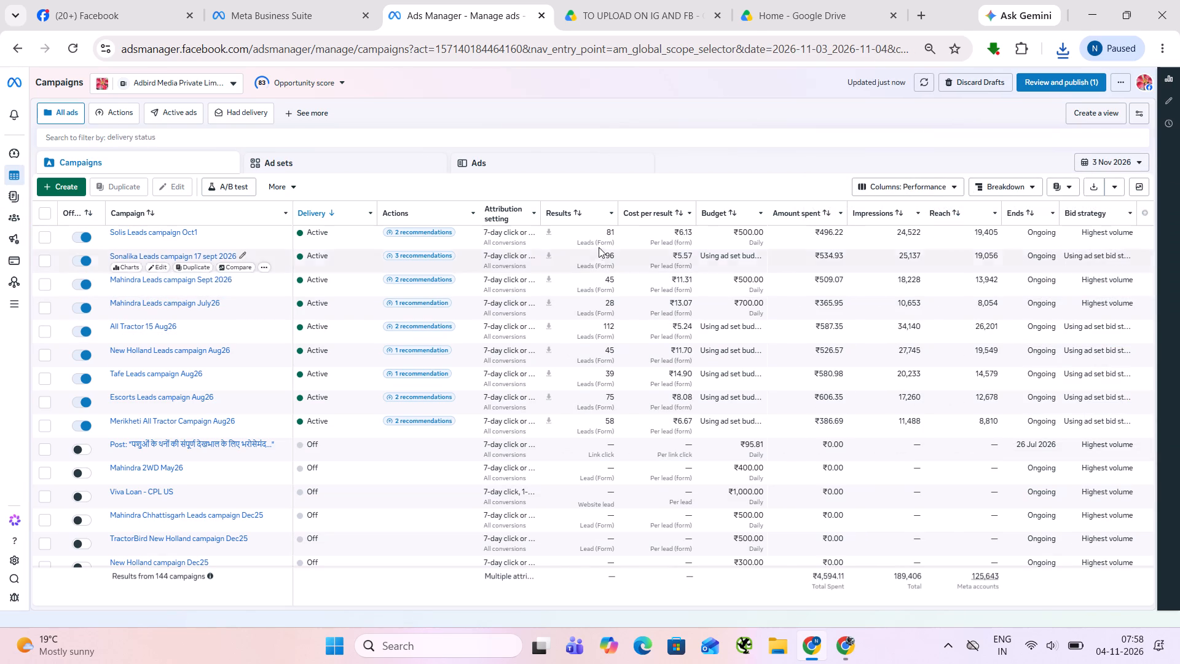
Download the leads of Solis Leads campaign Oct1 for 3 Nov 2026 from its Results entry as XLS.
click(545, 233)
click(545, 233)
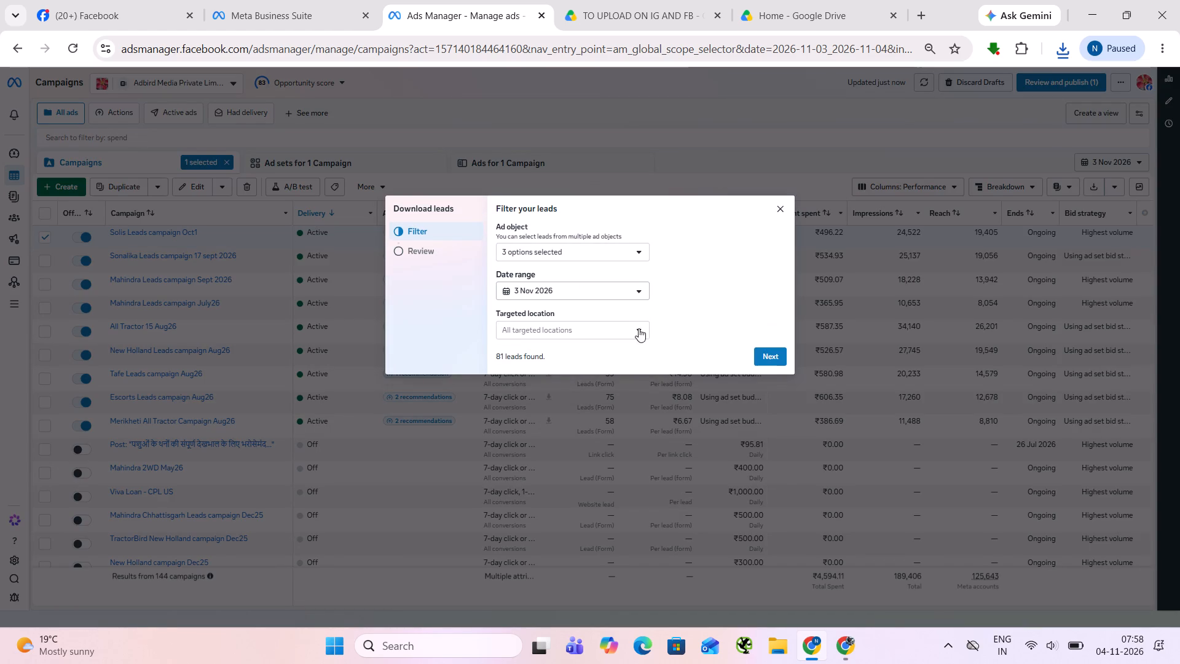
click(769, 358)
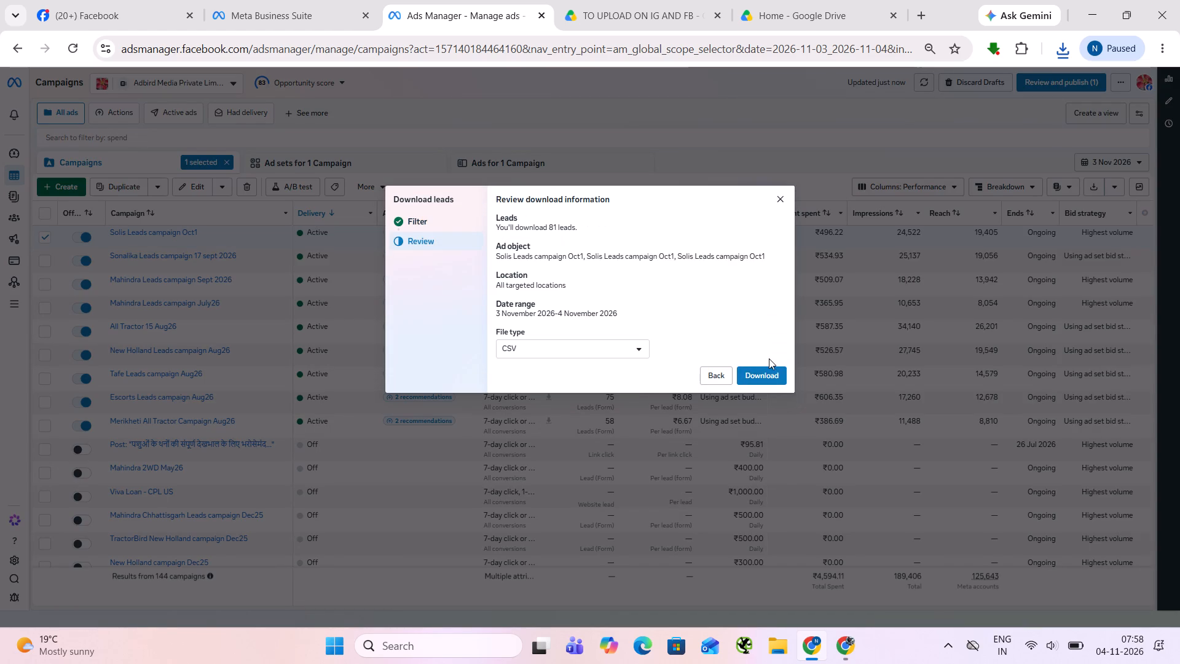
click(626, 351)
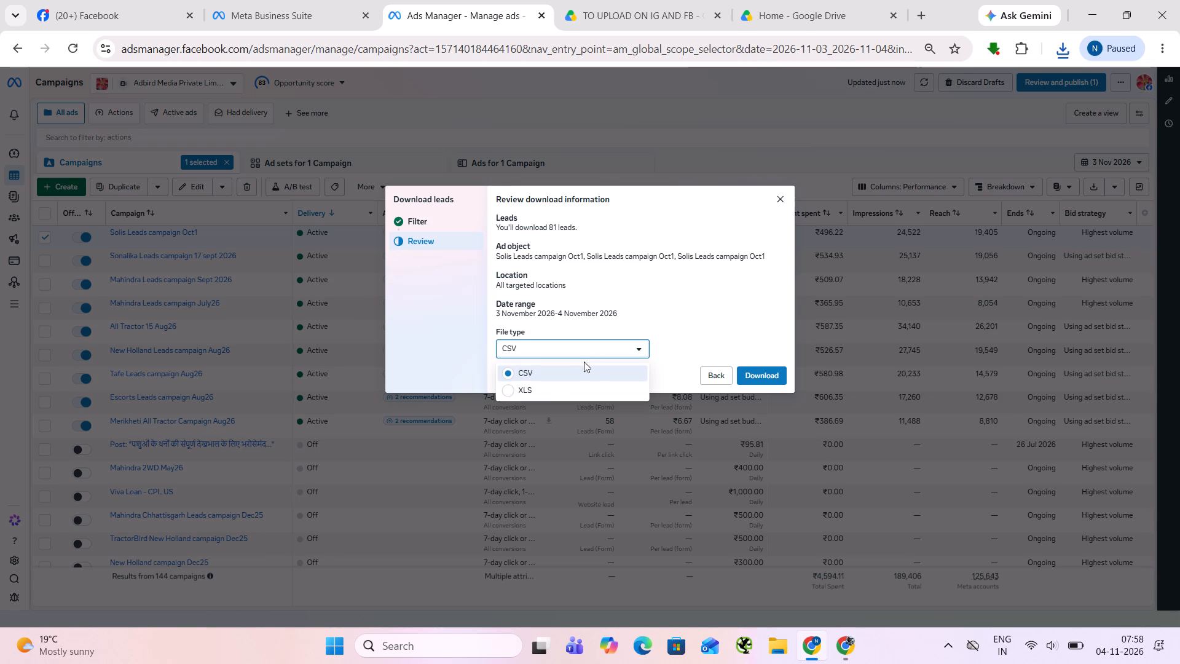
click(562, 392)
click(743, 378)
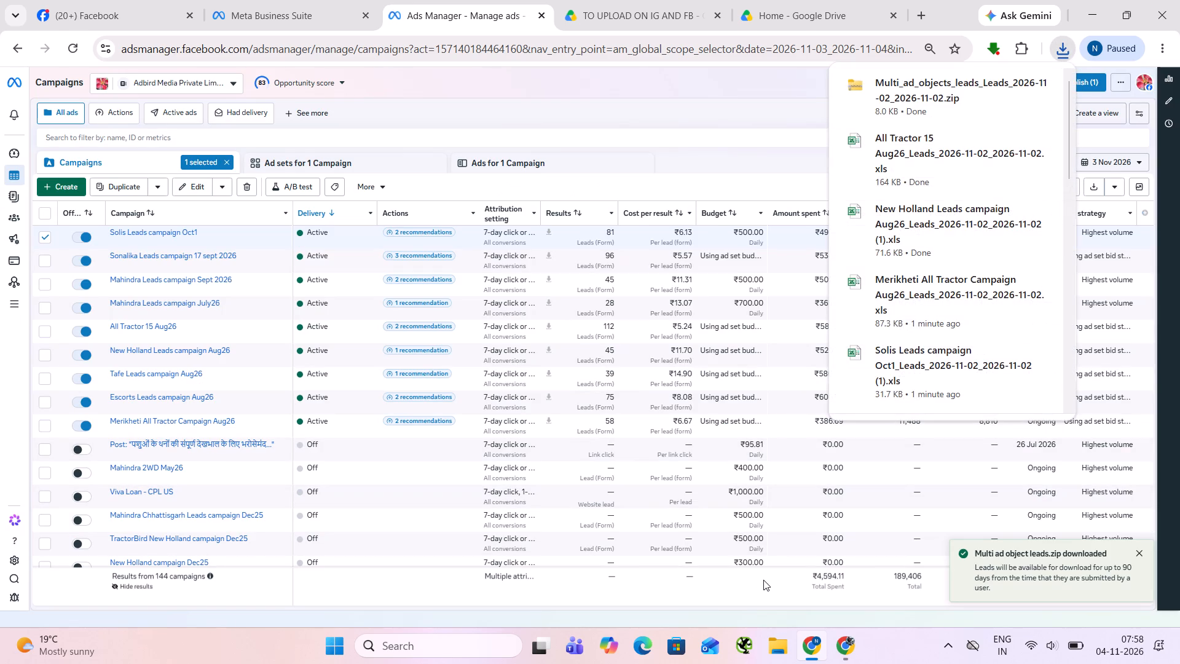
In File Explorer, move the Solis Leads campaign Oct1 (v1) spreadsheet from the Multi_ad_objects_leads zip into the Downloads folder.
click(784, 663)
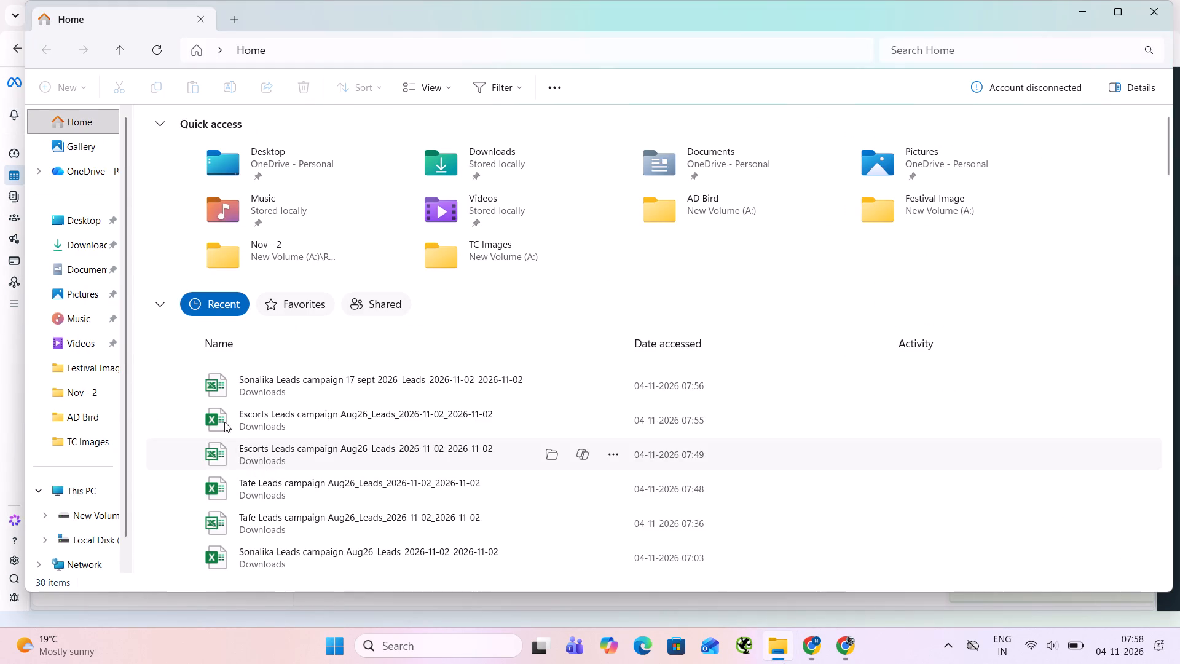
click(81, 239)
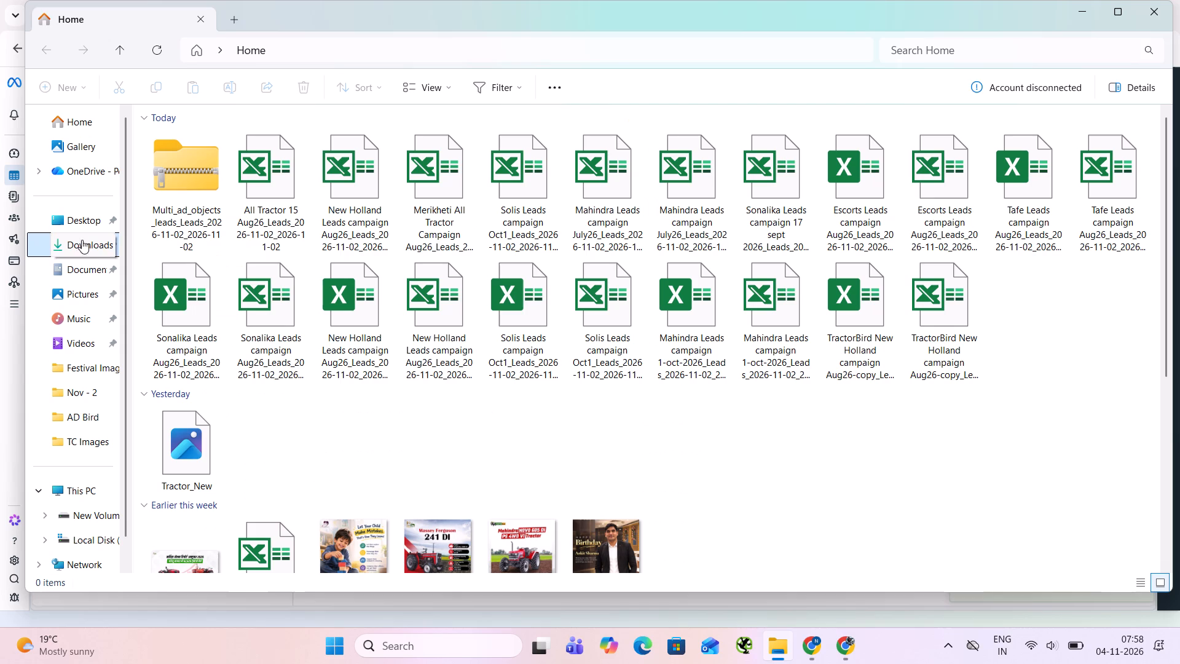
double_click(197, 229)
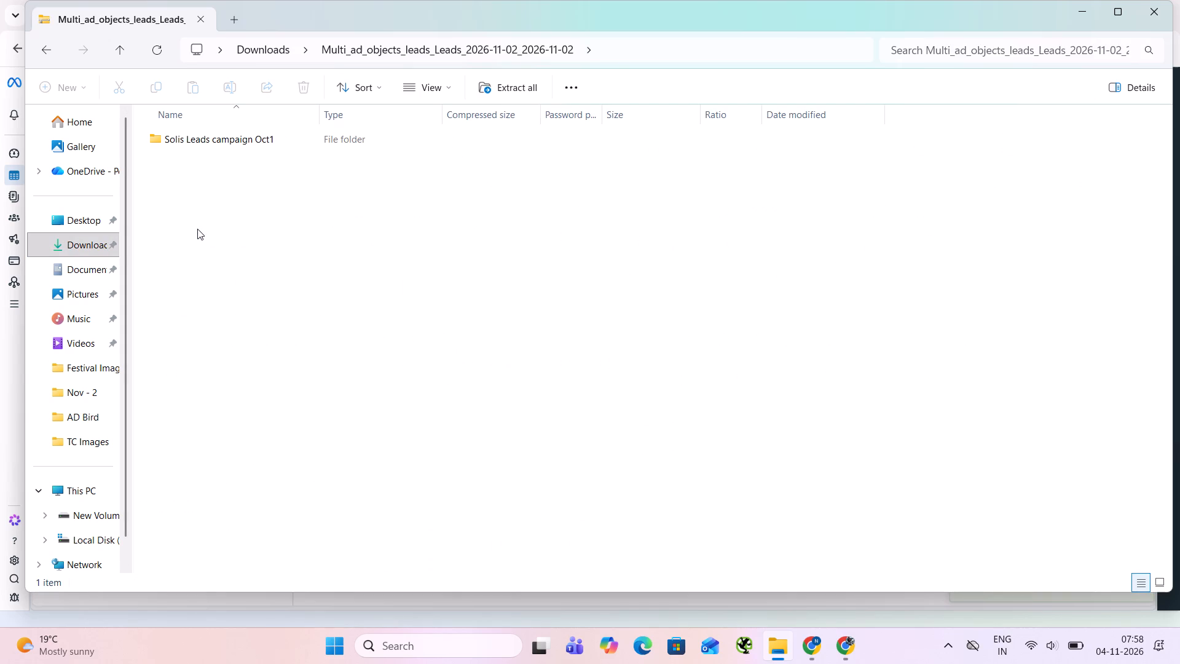
click(251, 149)
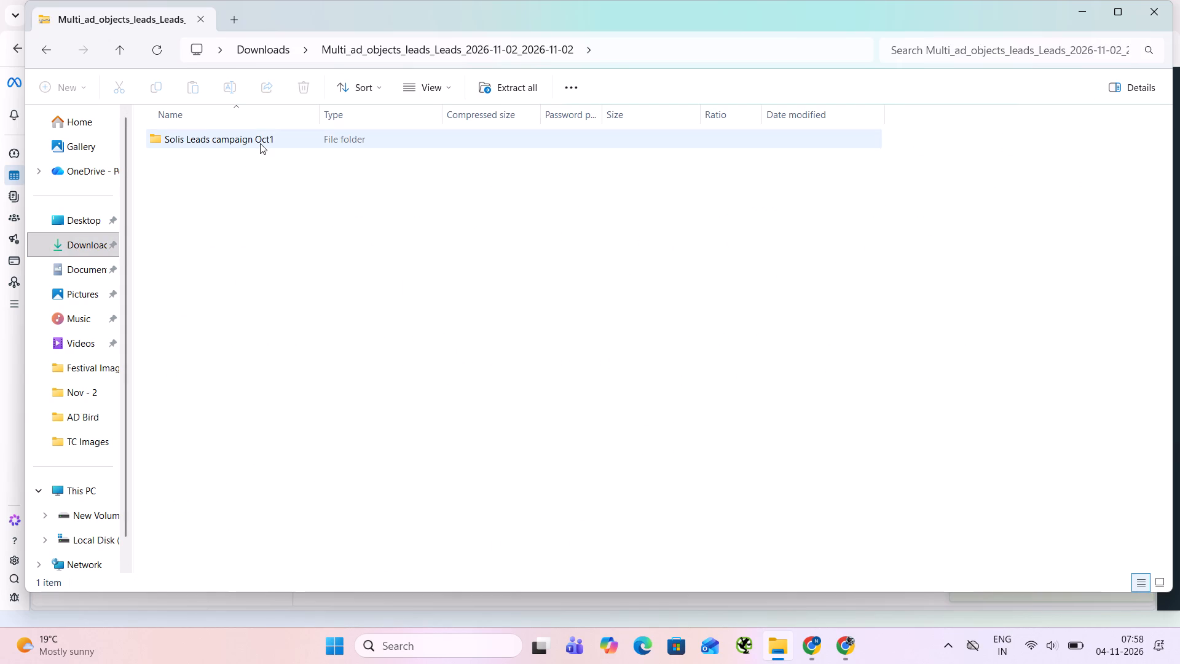
double_click(260, 143)
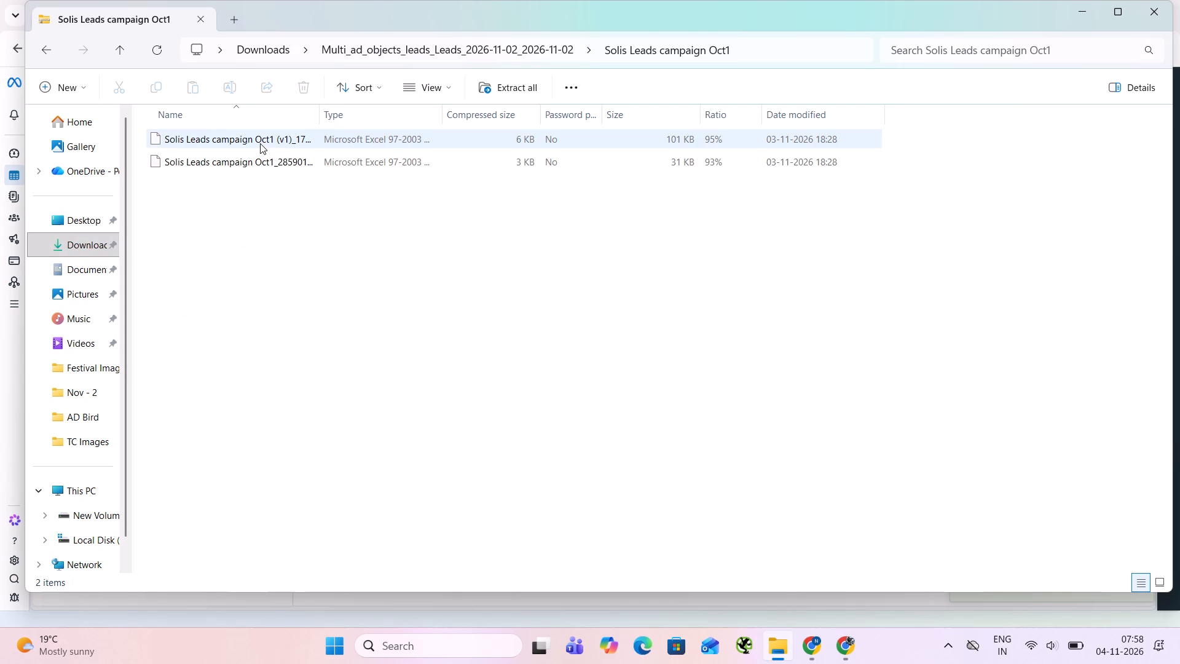
ctrl+click(260, 143)
key(ctrl+x)
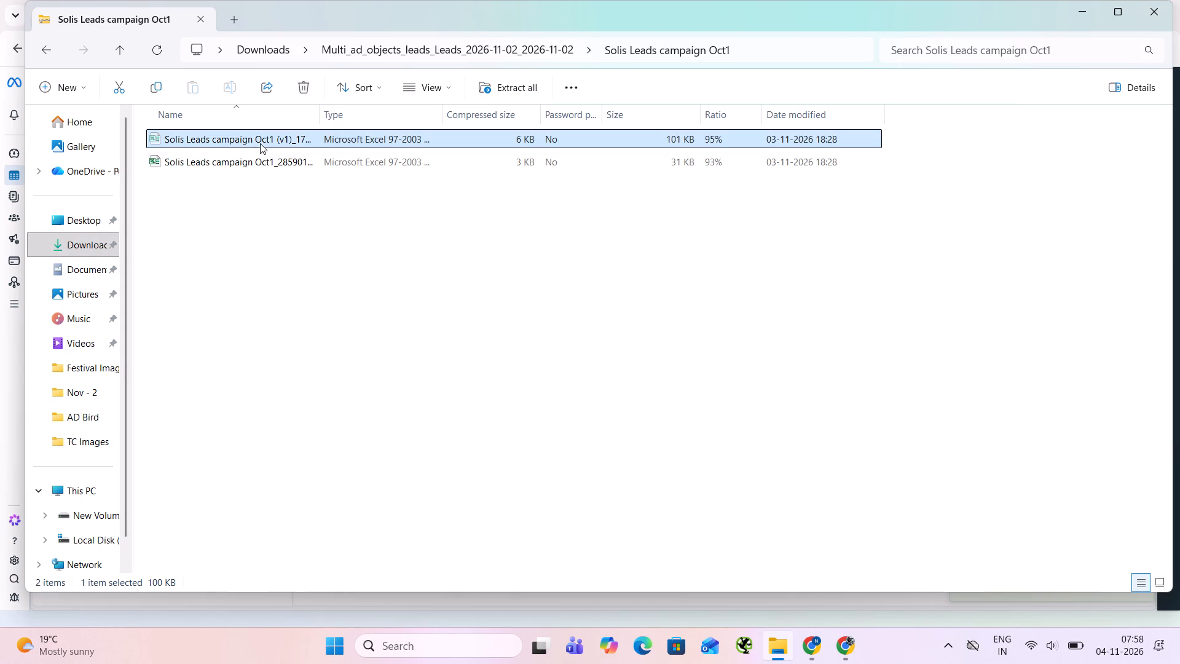
click(97, 243)
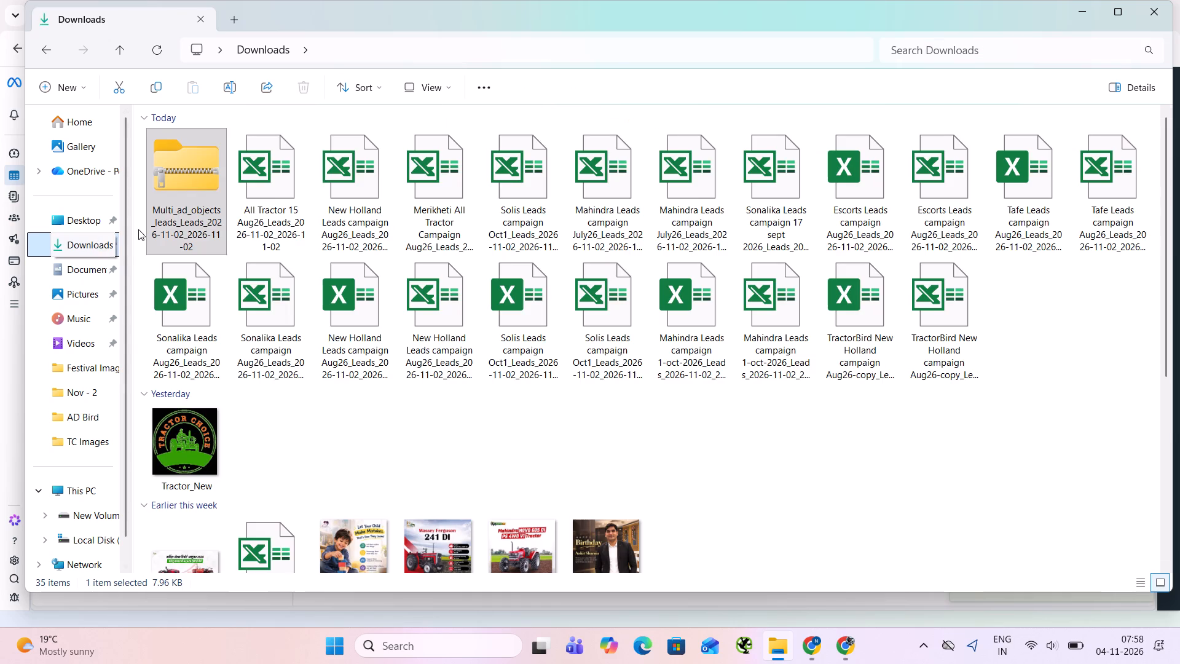
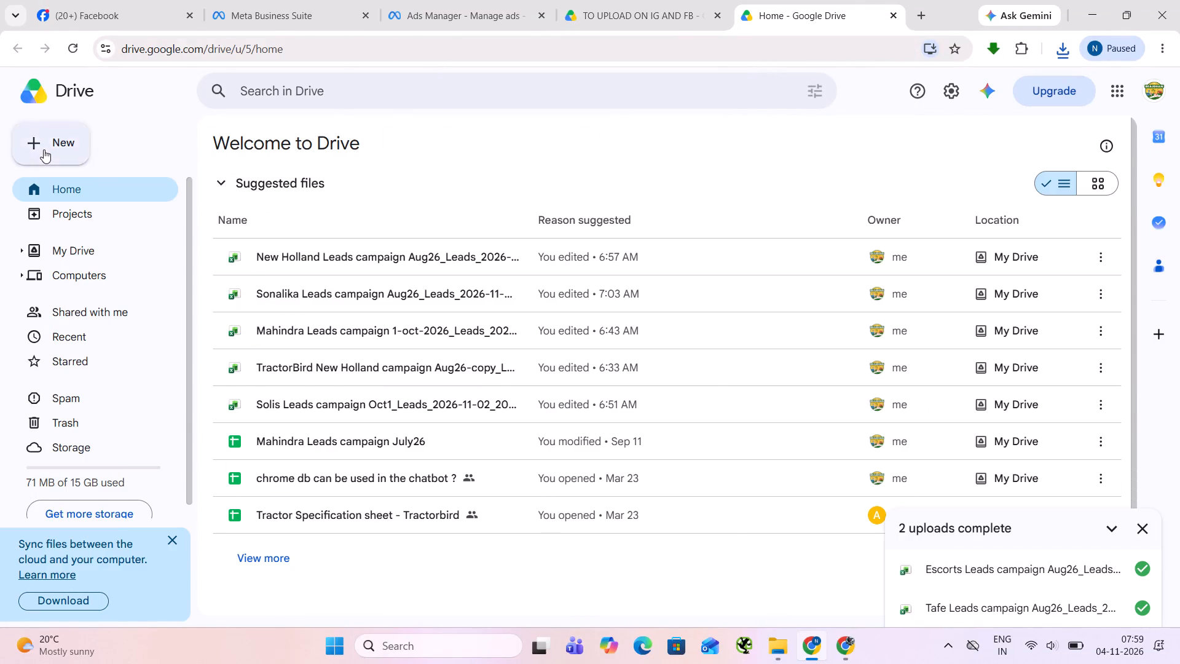
In Google Drive, upload the six consecutive Downloads spreadsheets from Solis Leads campaign Oct1 (v1) through the first Mahindra Leads campaign July26.
click(78, 168)
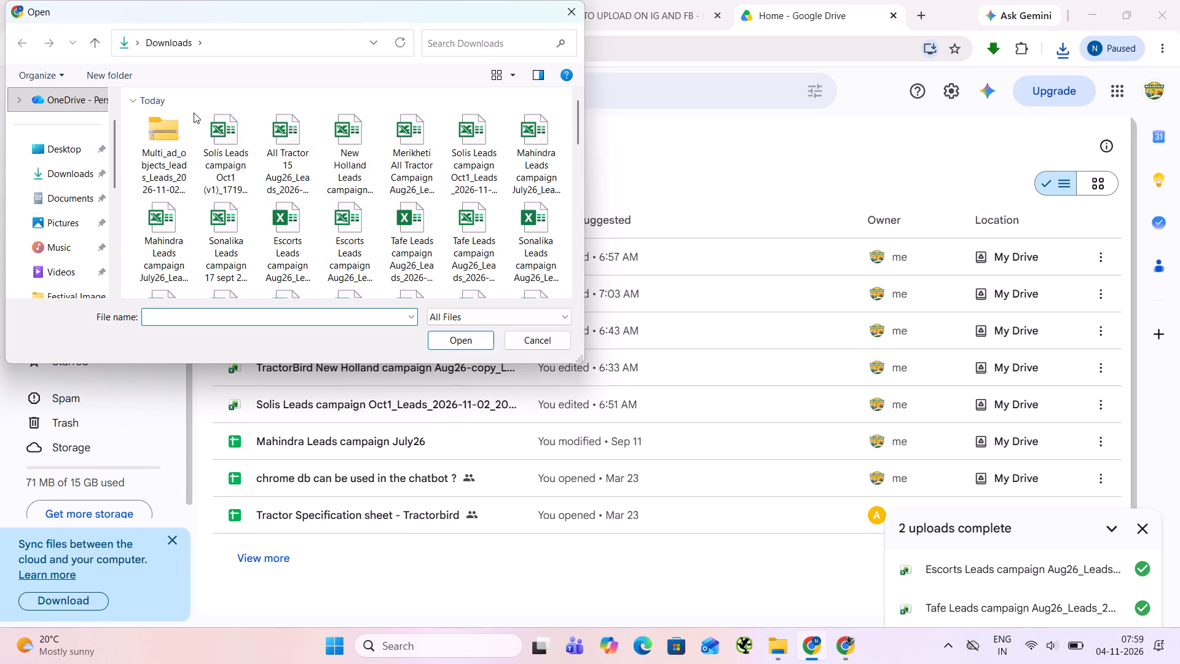
drag(194, 113, 215, 122)
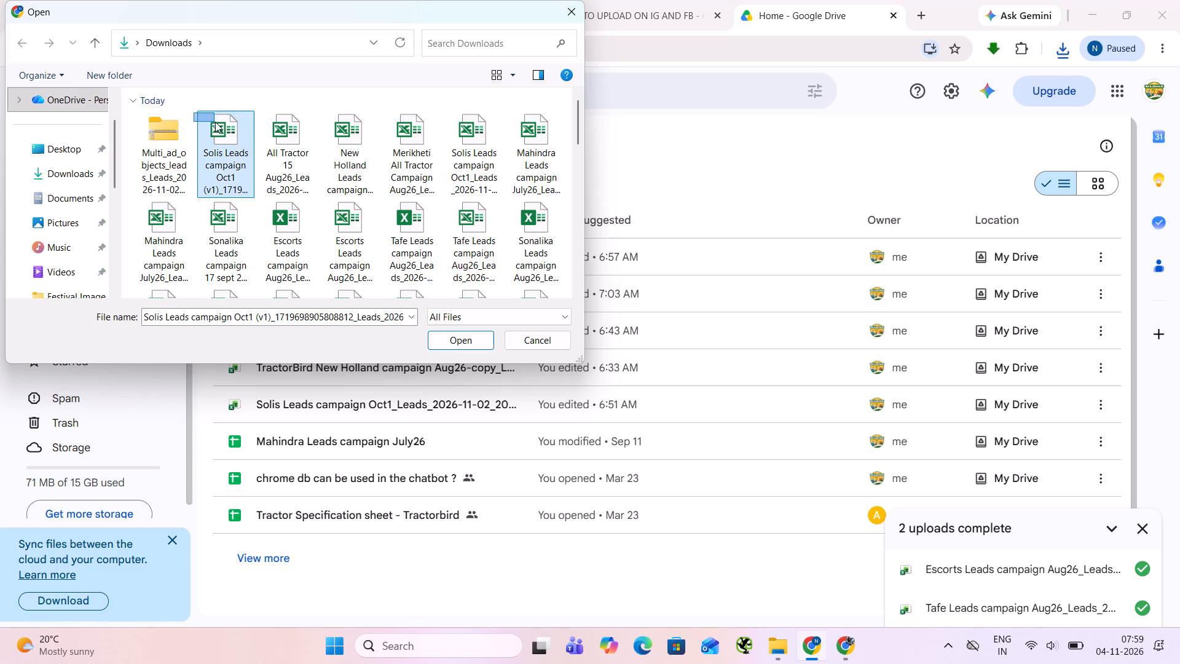
drag(215, 122, 557, 170)
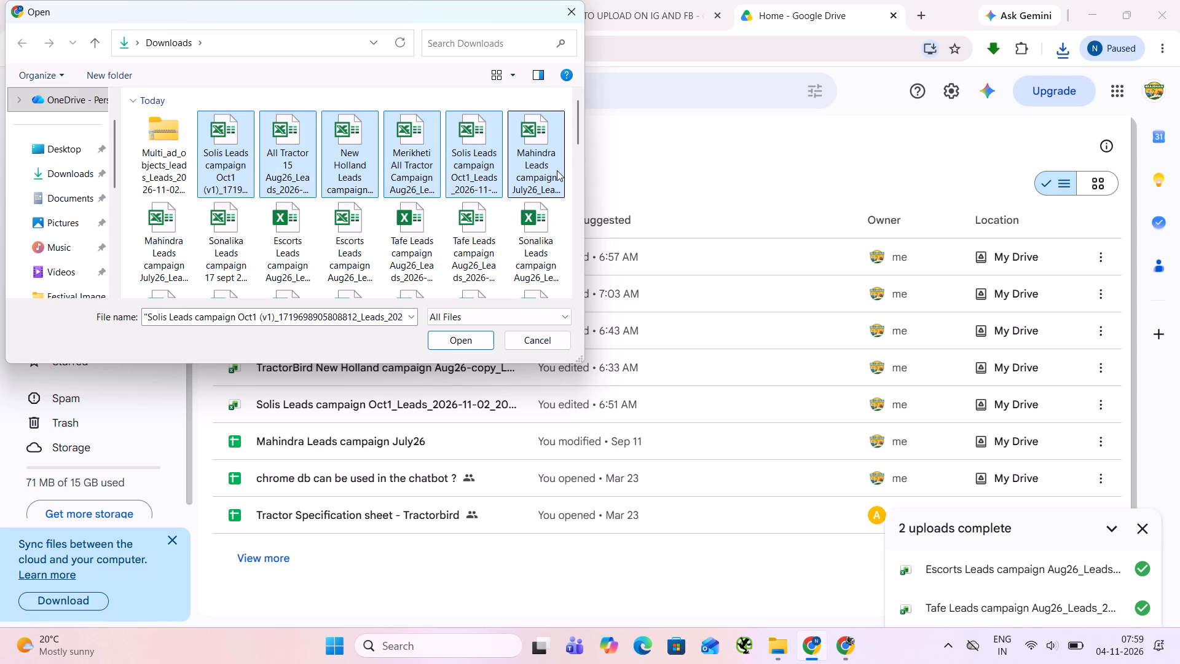
key(Return)
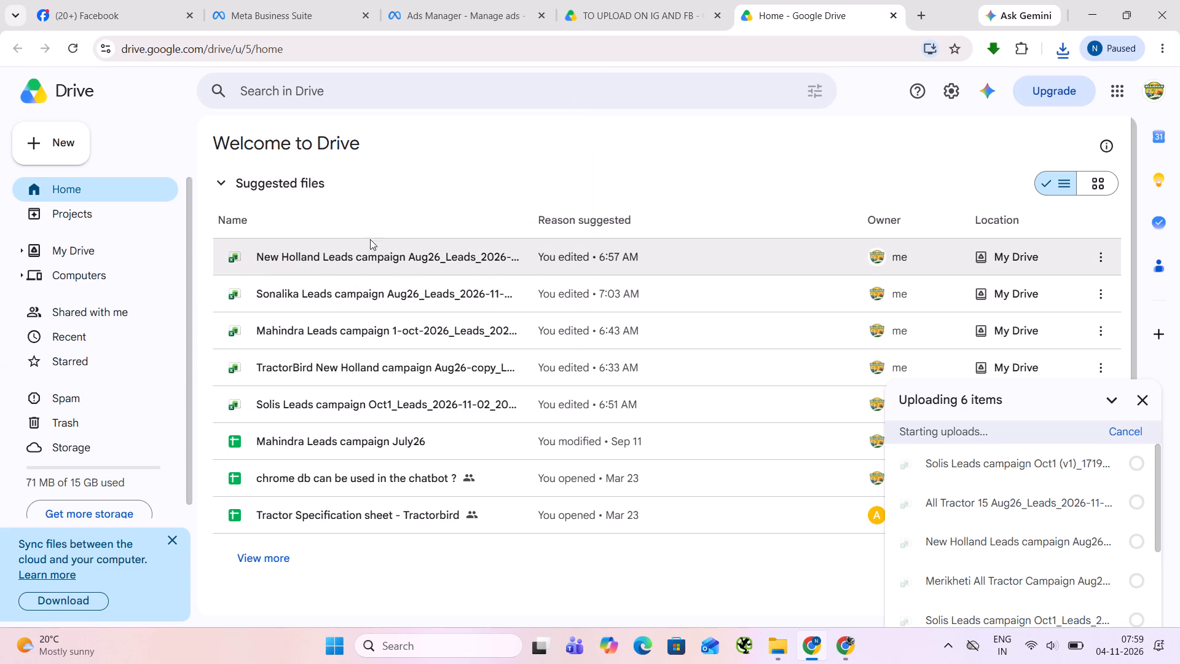
Upload the second Mahindra Leads campaign July26 and the Sonalika Leads campaign 17 sept 2026 spreadsheets from Downloads, keeping all existing items.
click(69, 138)
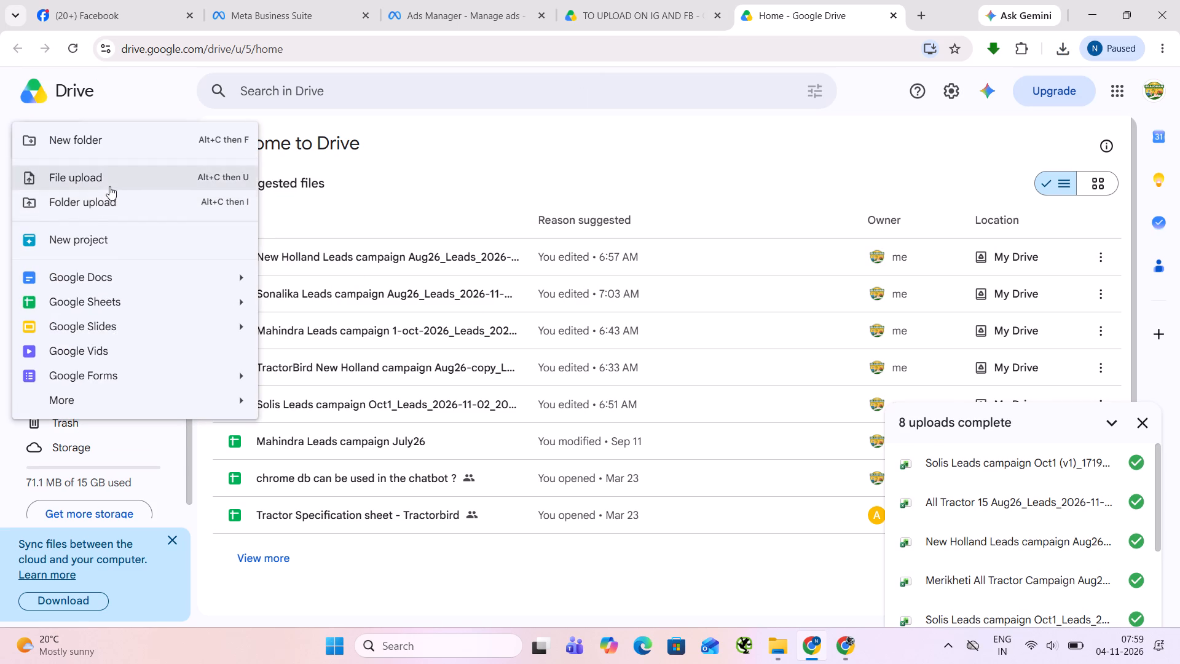
click(109, 184)
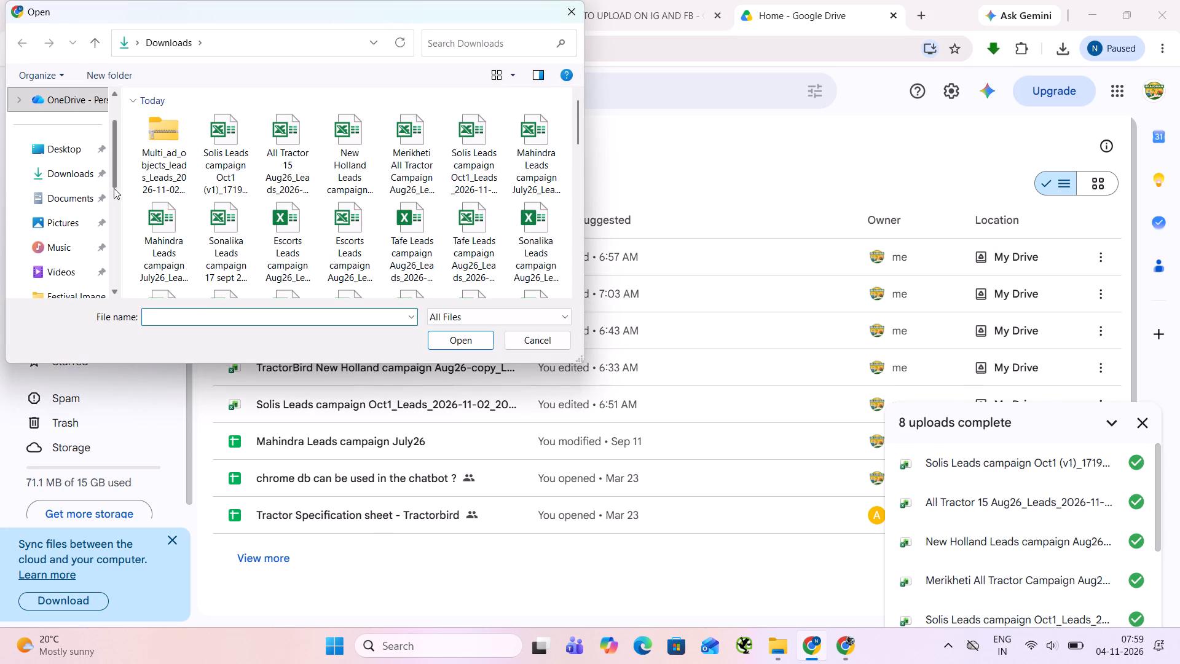
ctrl+click(158, 233)
ctrl+click(191, 232)
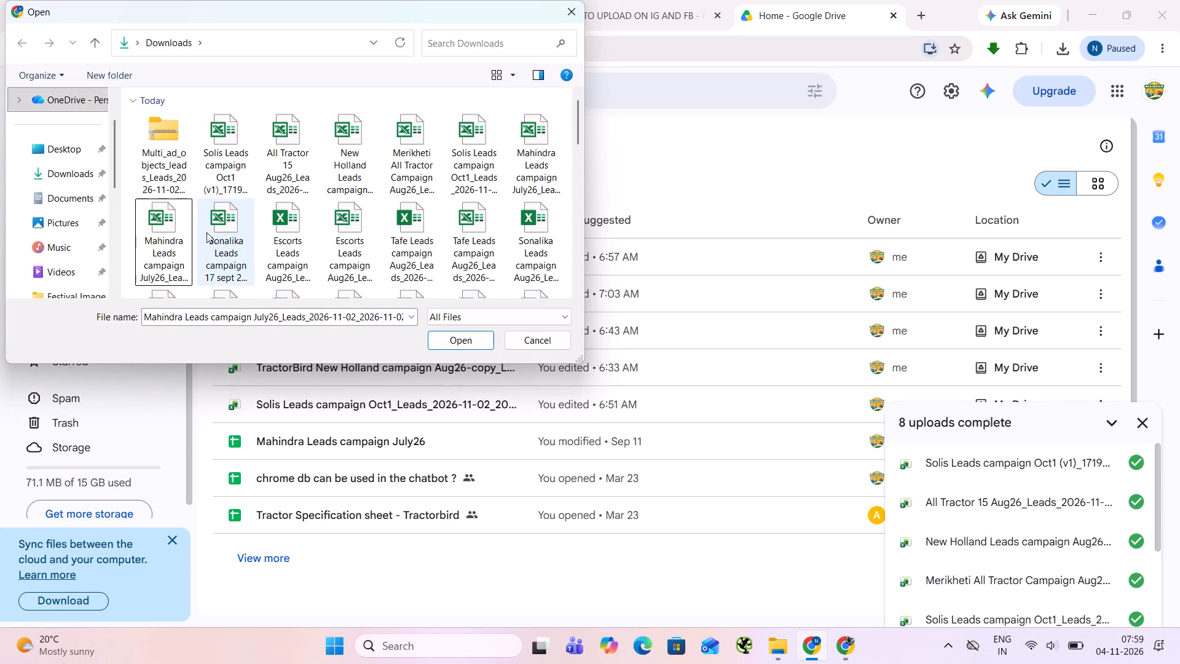
ctrl+click(211, 235)
ctrl+click(191, 237)
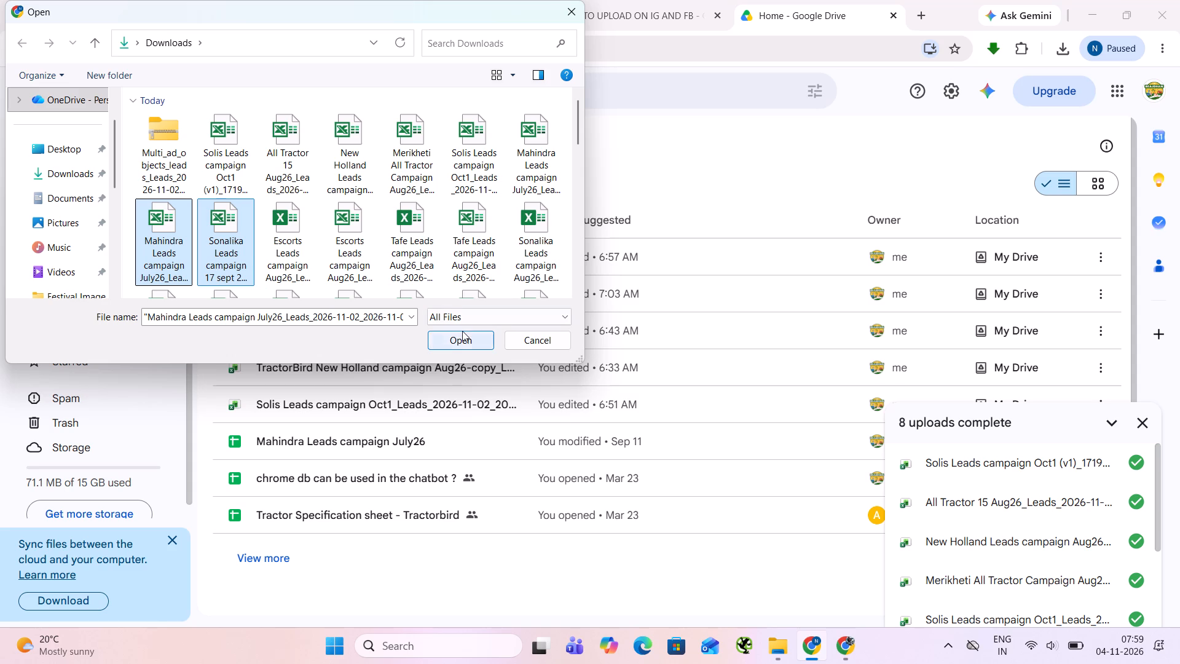
ctrl+click(464, 338)
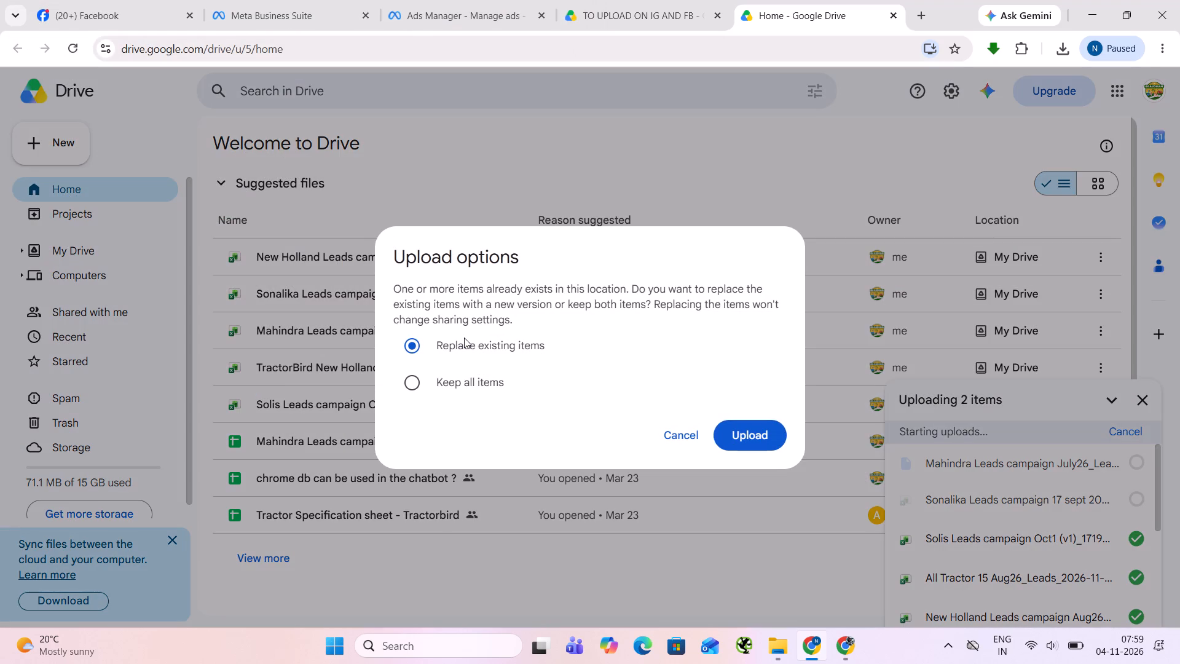
click(487, 378)
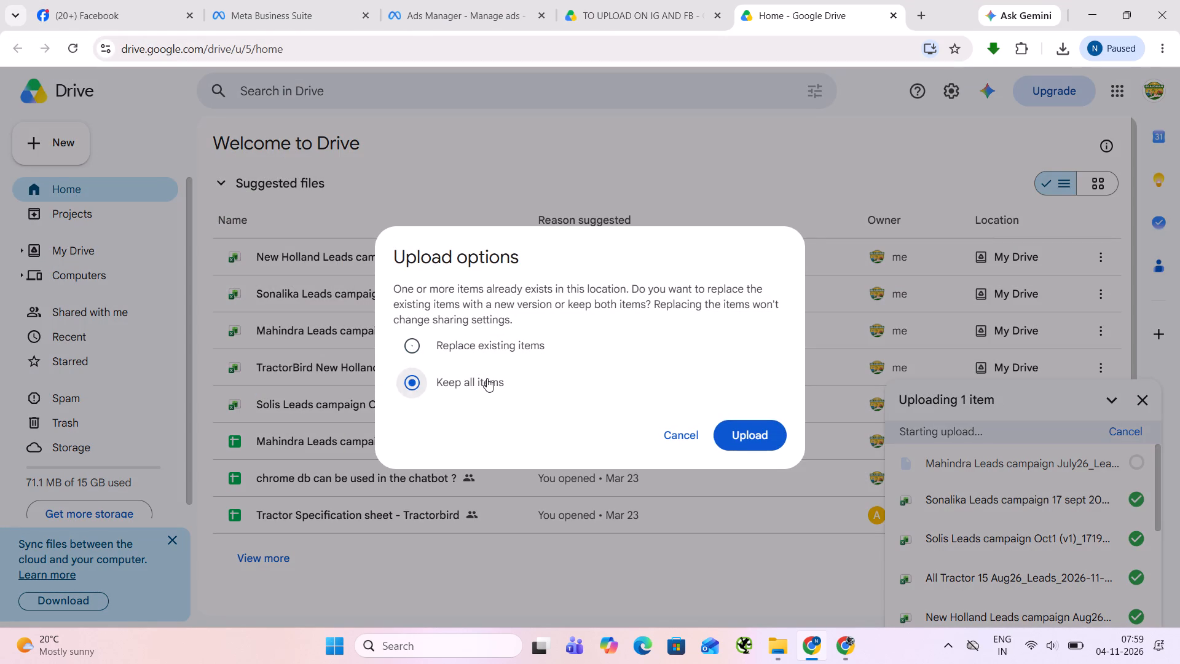
click(725, 433)
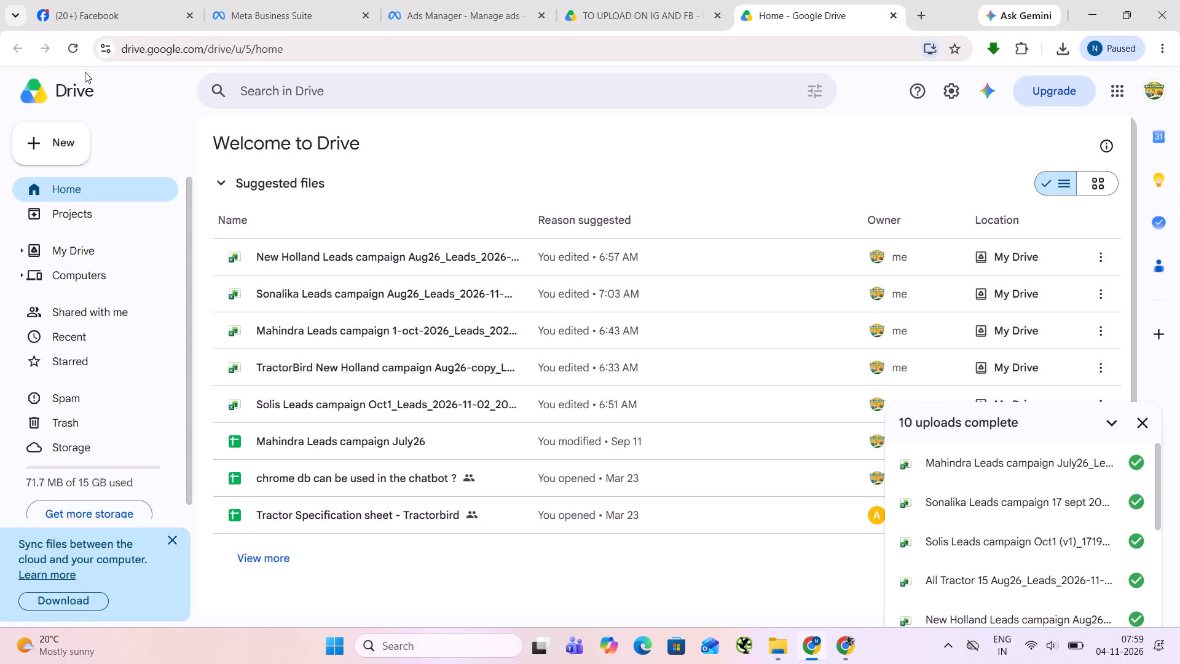
Reload the Drive home page and examine the expanded suggested files list for the uploaded lead spreadsheets.
click(72, 48)
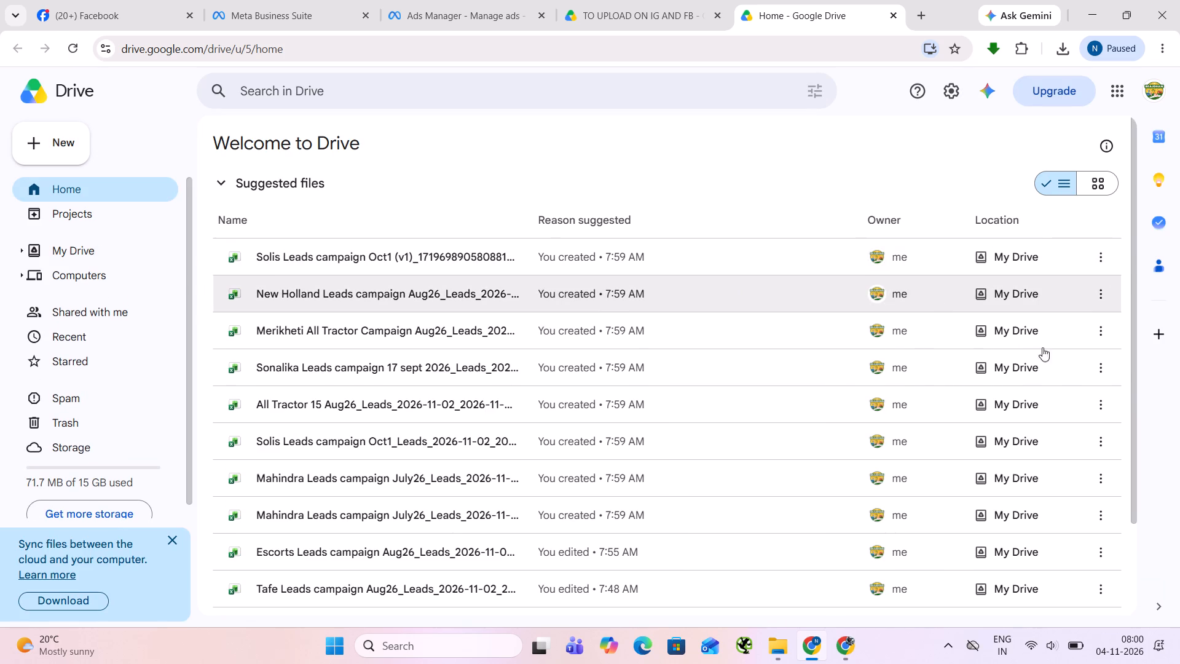
drag(1131, 387, 1128, 508)
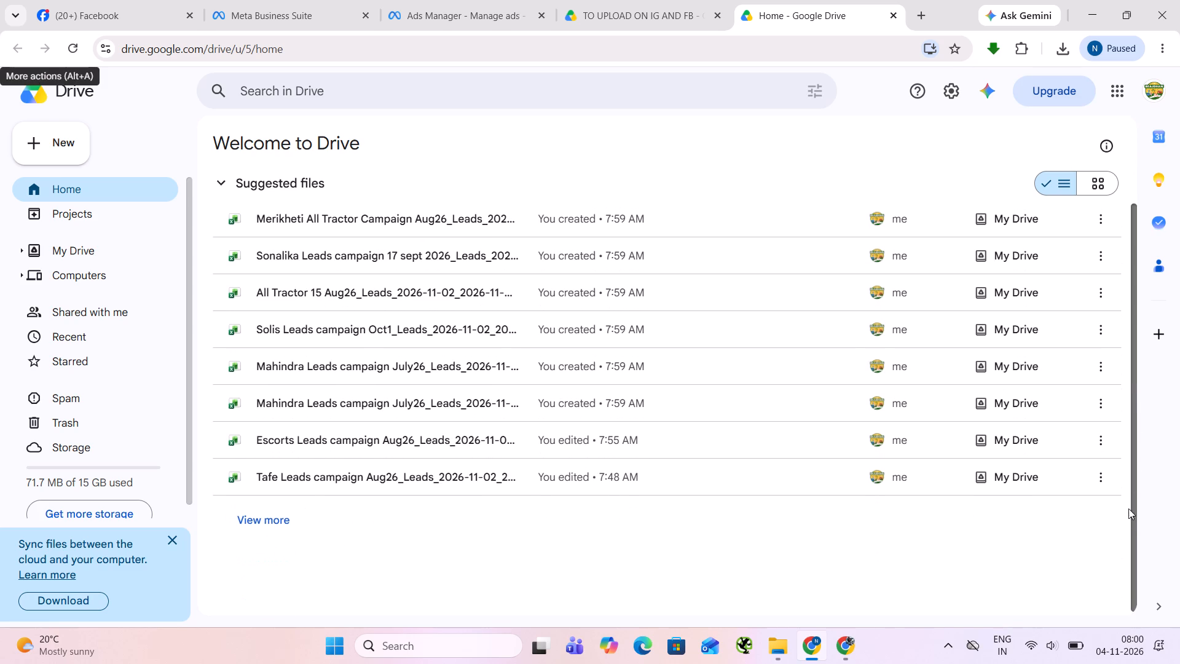
drag(1128, 508, 1129, 523)
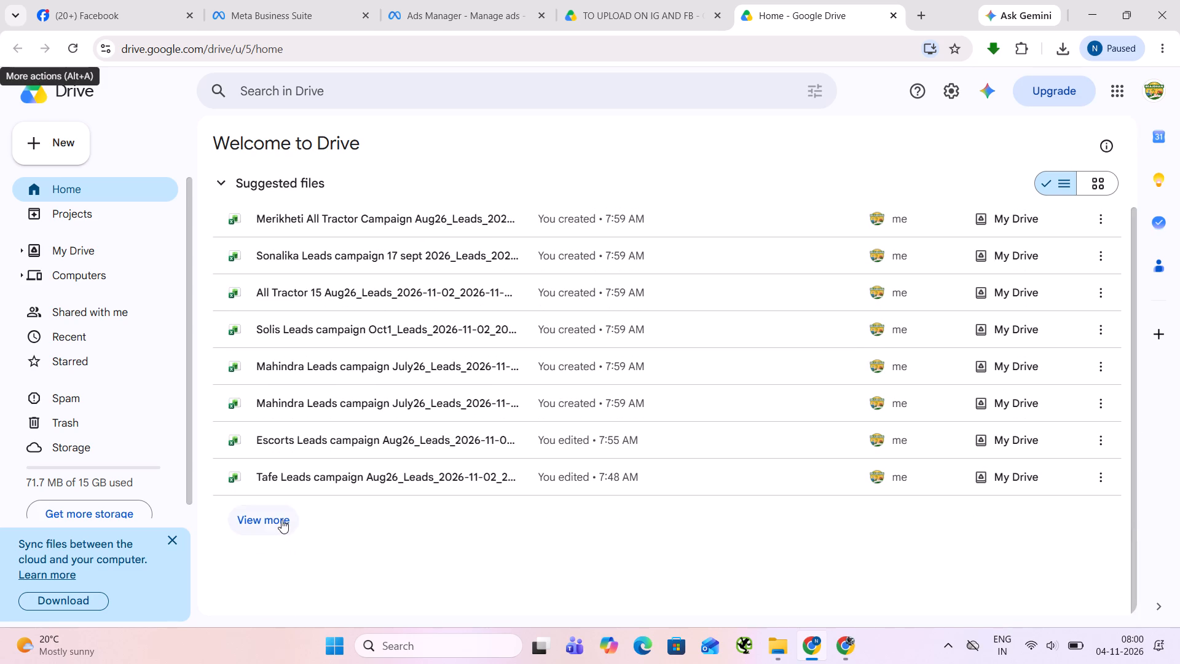
click(279, 520)
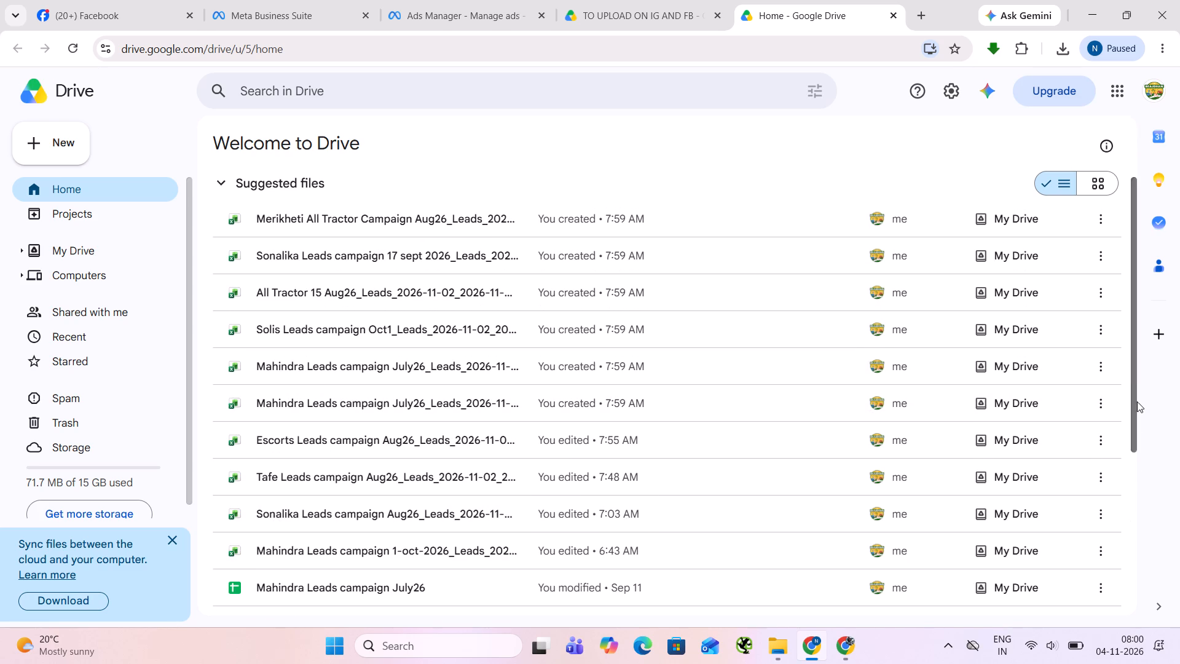
drag(1131, 406, 1149, 488)
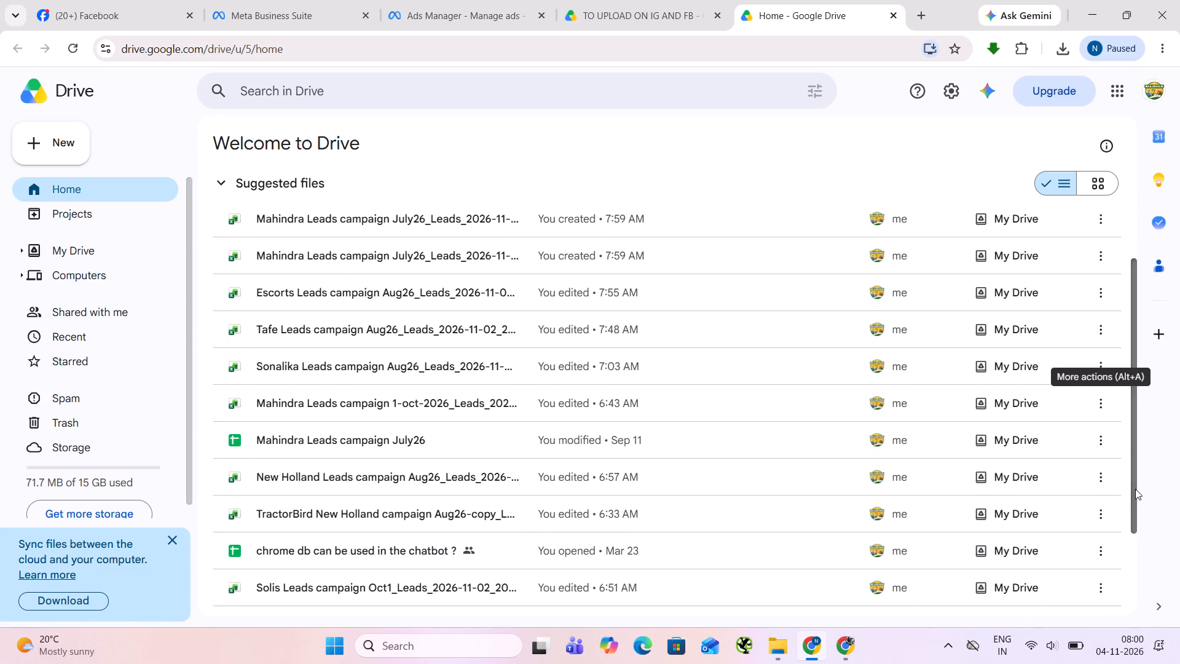
click(1135, 489)
drag(1137, 489, 1135, 530)
drag(1137, 529, 1135, 537)
click(1135, 542)
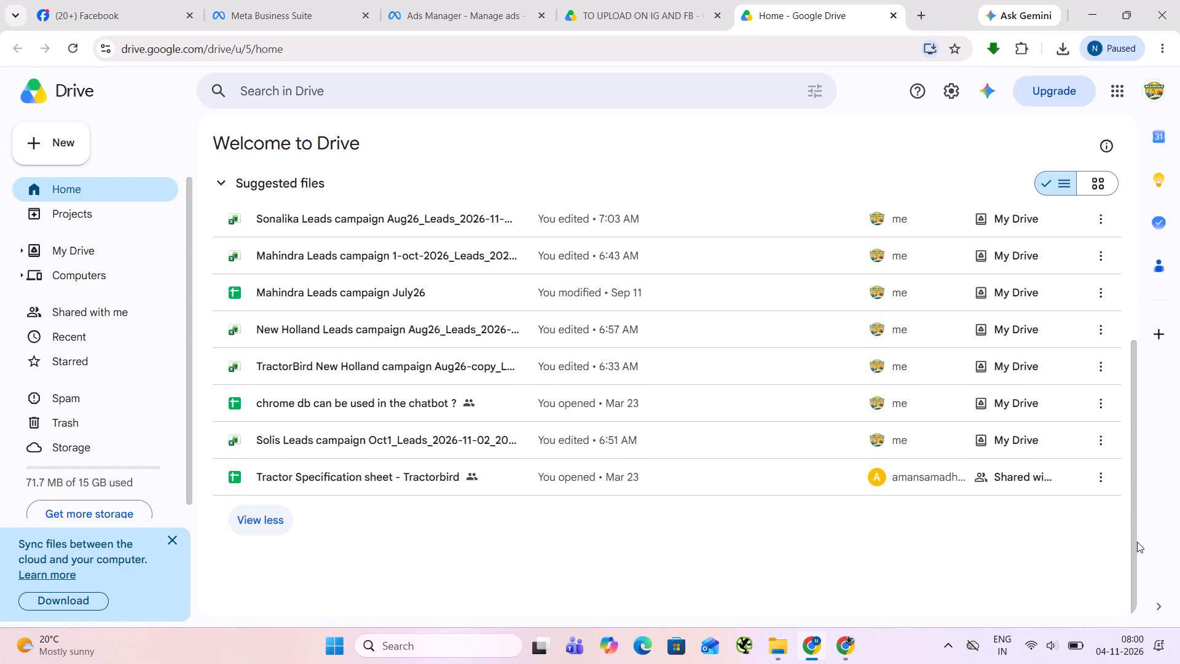